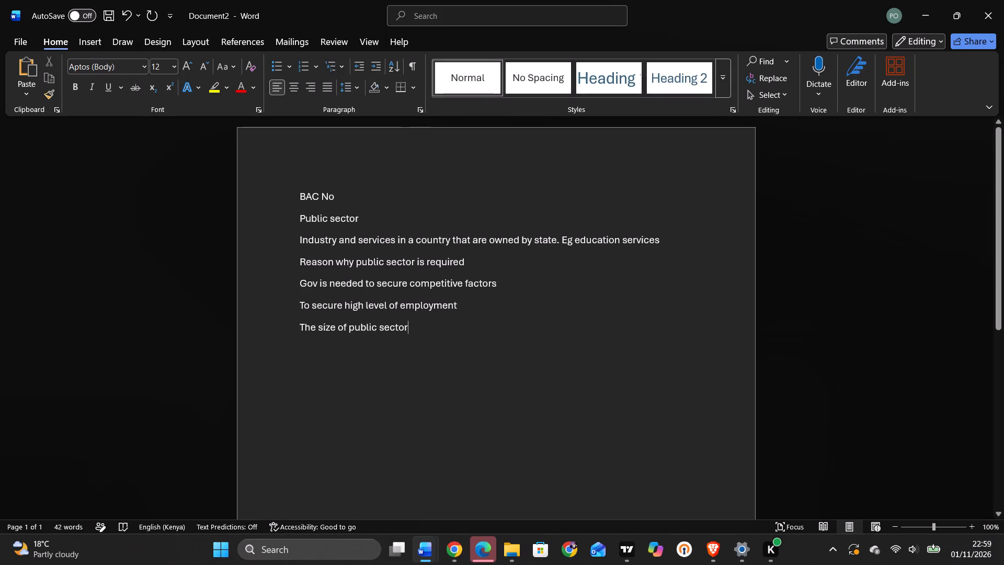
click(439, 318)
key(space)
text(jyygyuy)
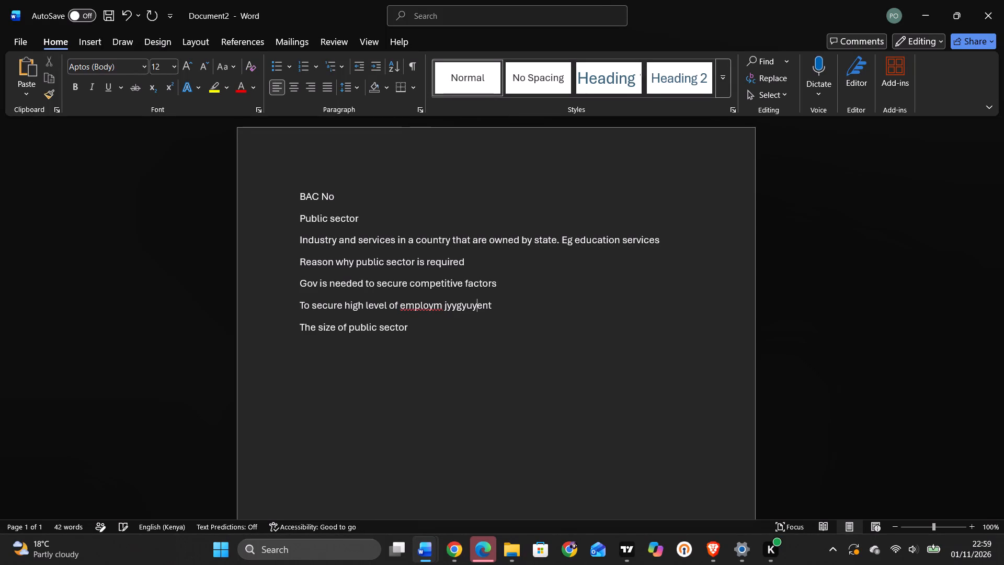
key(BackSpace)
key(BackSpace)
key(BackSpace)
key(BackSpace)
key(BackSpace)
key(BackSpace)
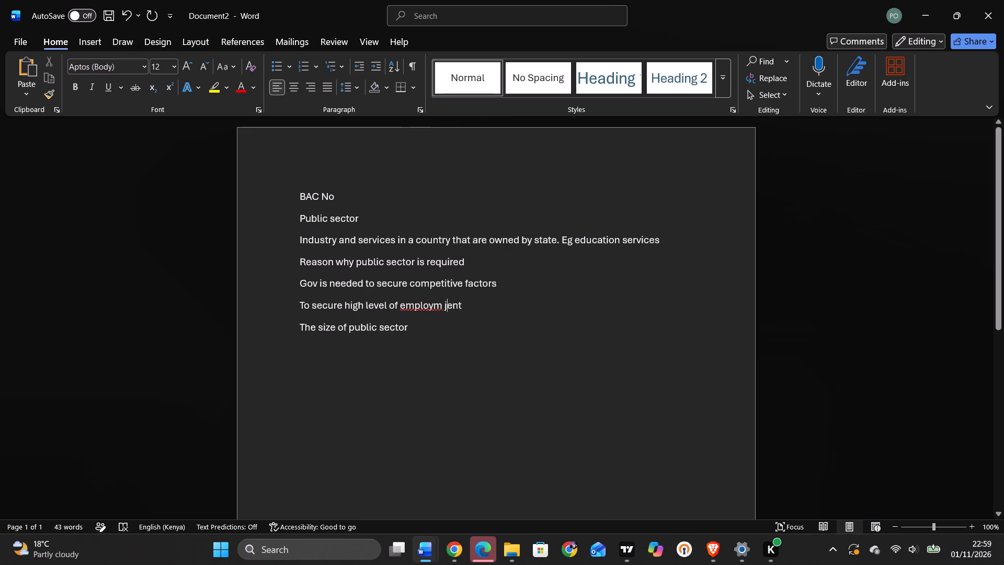
Switch to TradingView and dismiss the upgrade advert covering the XAUUSD chart.
click(625, 546)
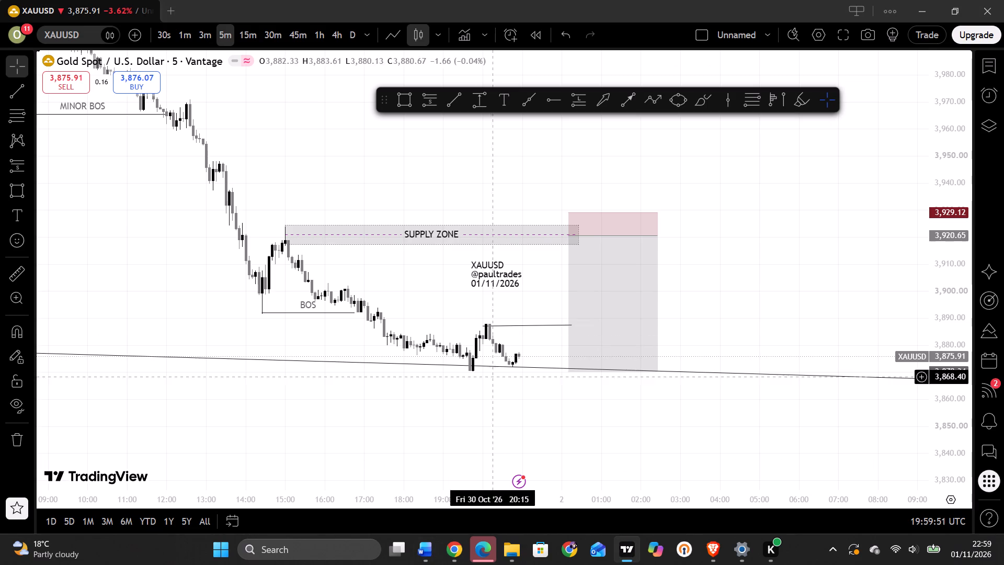
click(429, 405)
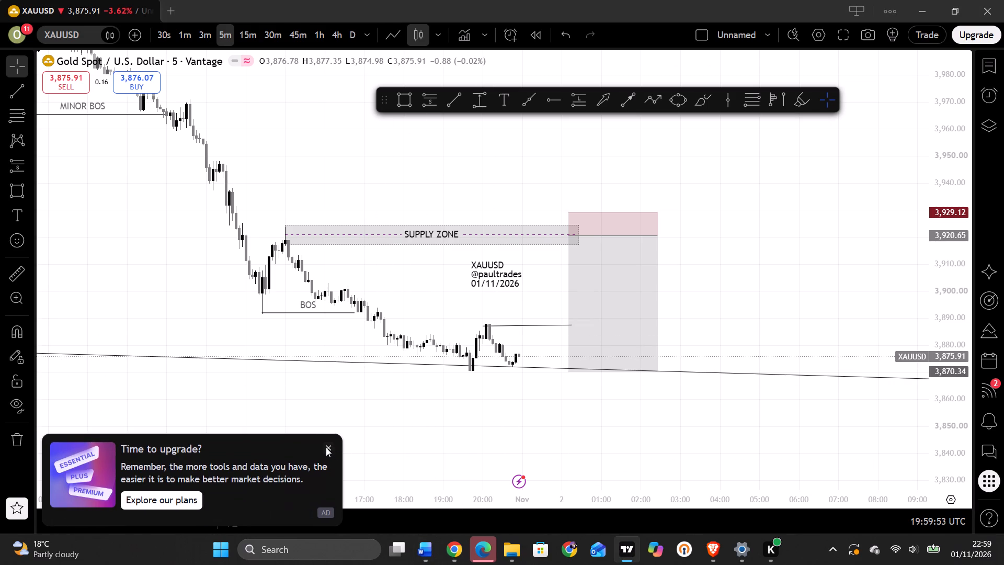
click(325, 446)
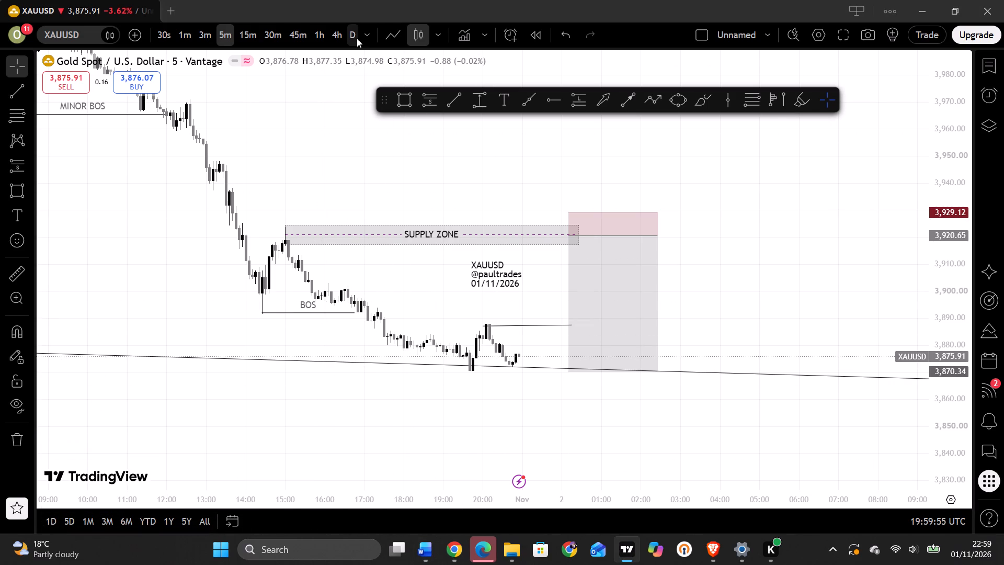
Show the XAUUSD chart on the daily and then the 6-month interval, with the price history back to 2018 in view.
click(352, 28)
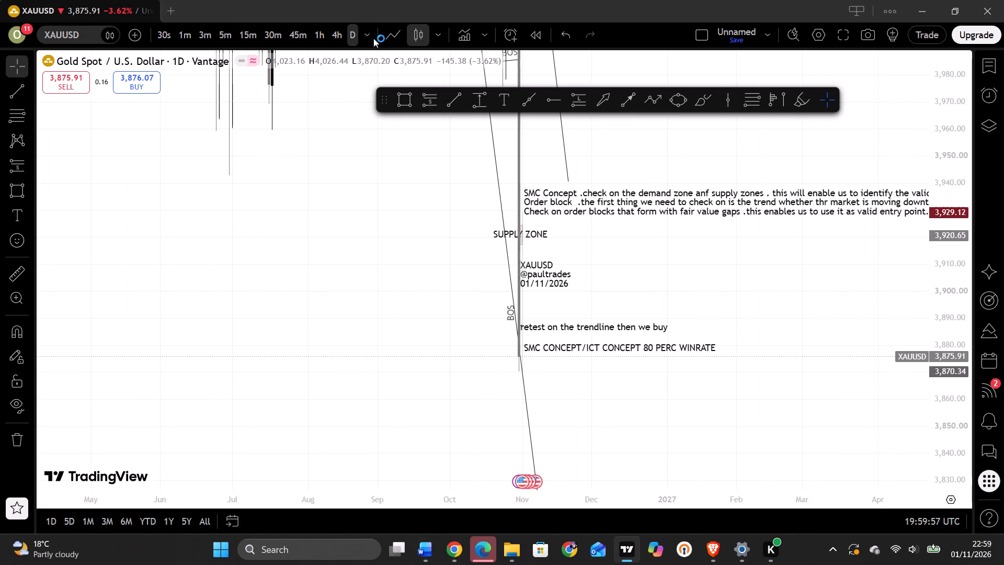
click(367, 33)
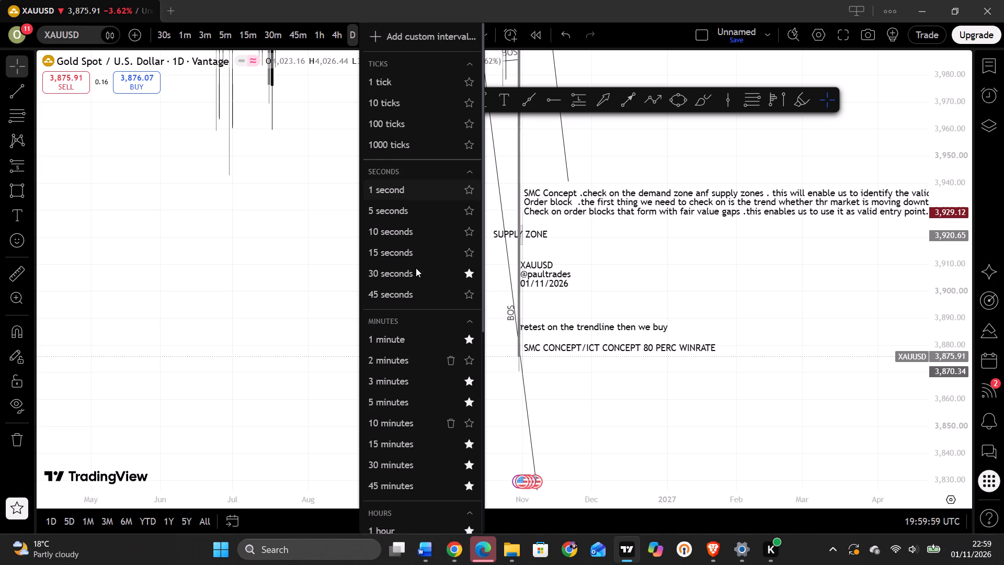
scroll(414, 288, down, 5)
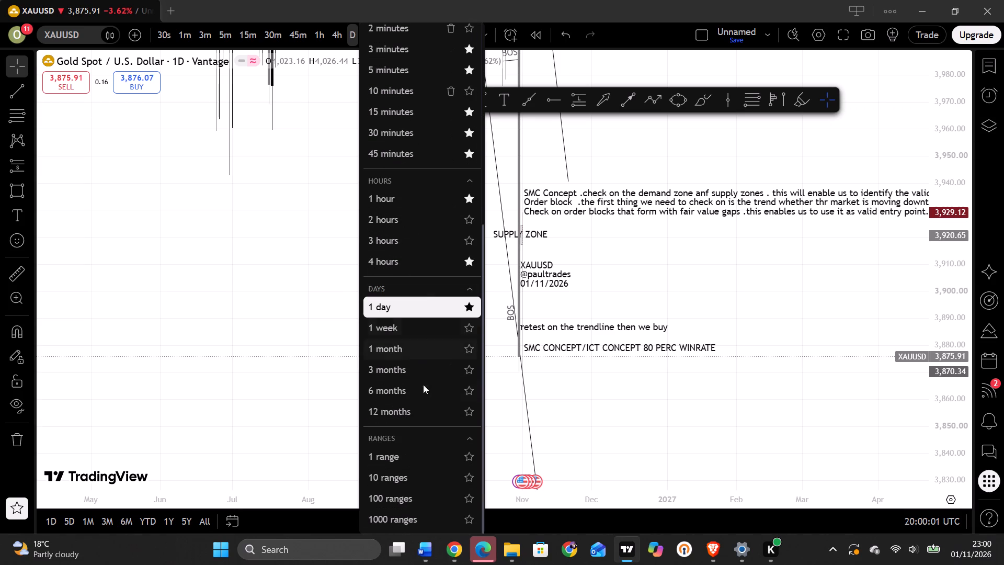
click(420, 391)
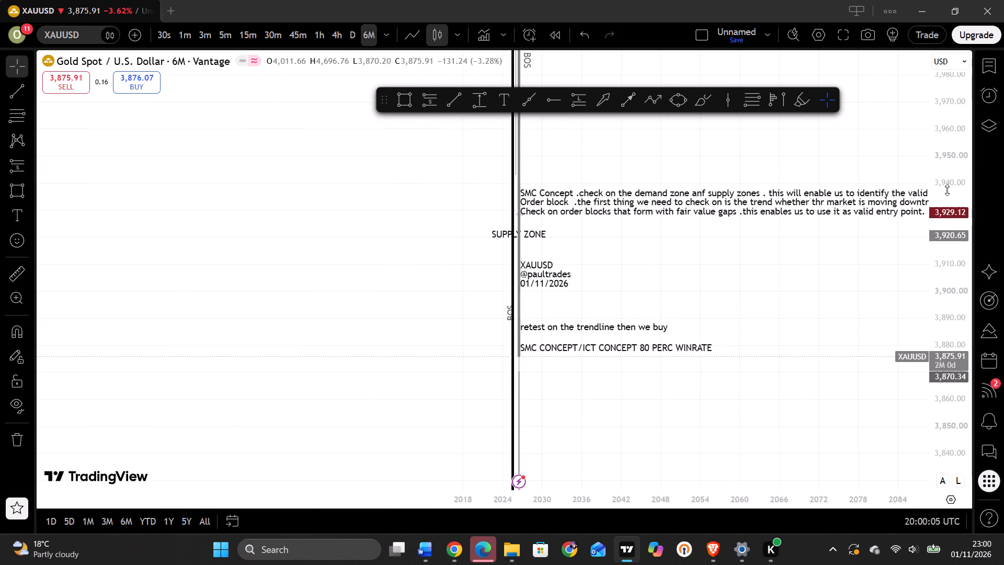
drag(949, 175, 980, 307)
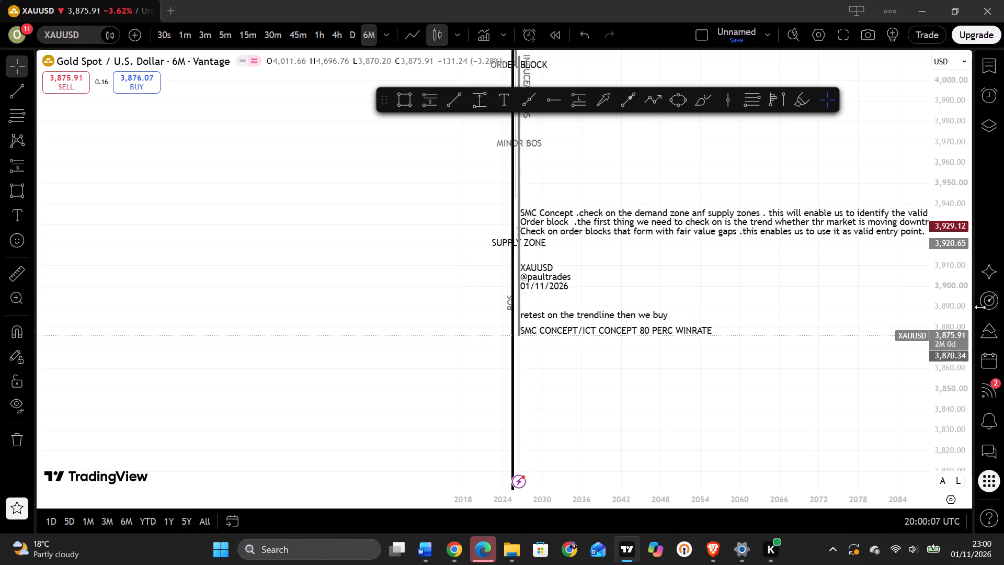
drag(980, 307, 1003, 564)
drag(942, 275, 980, 393)
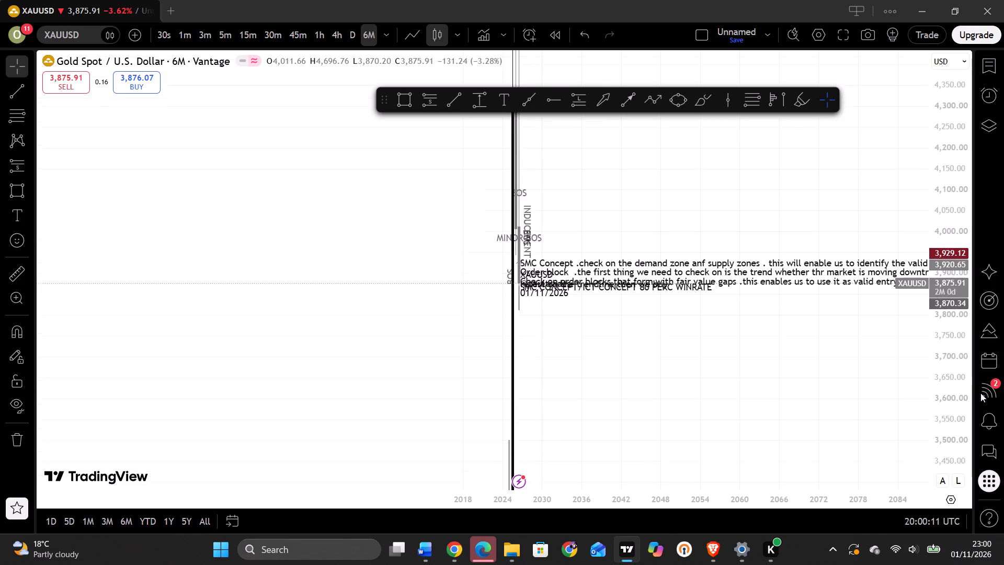
drag(980, 393, 1003, 564)
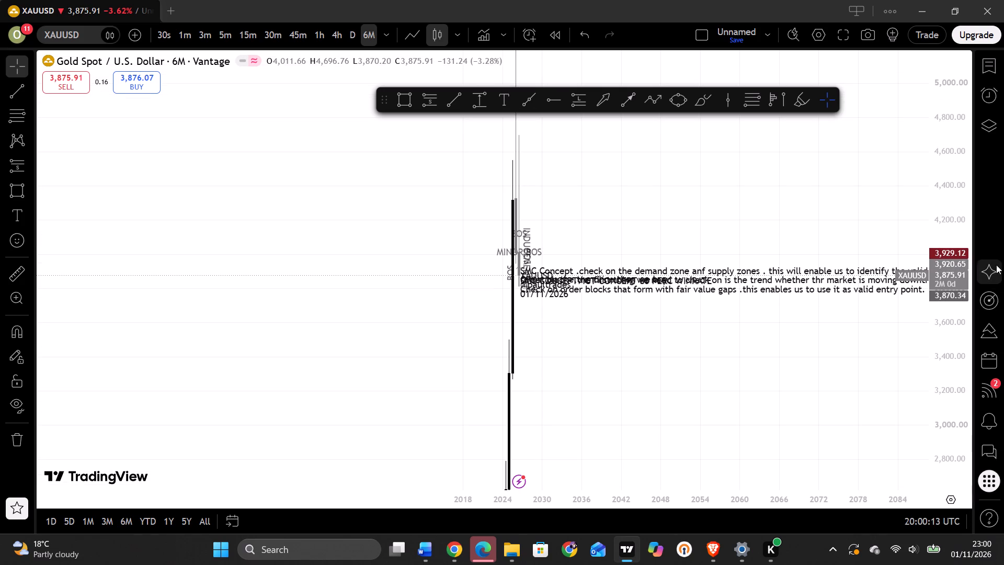
drag(946, 162, 974, 282)
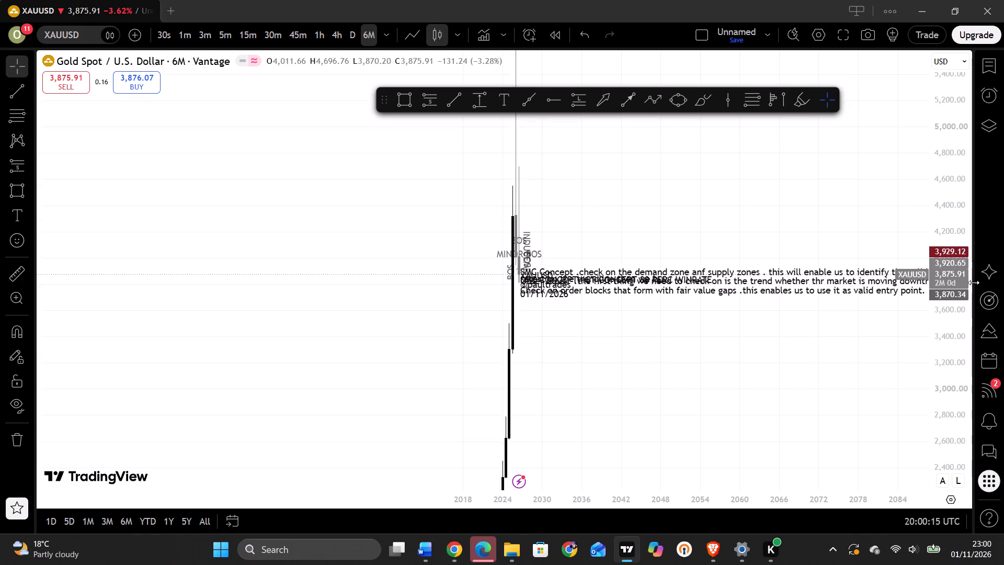
drag(974, 282, 1003, 481)
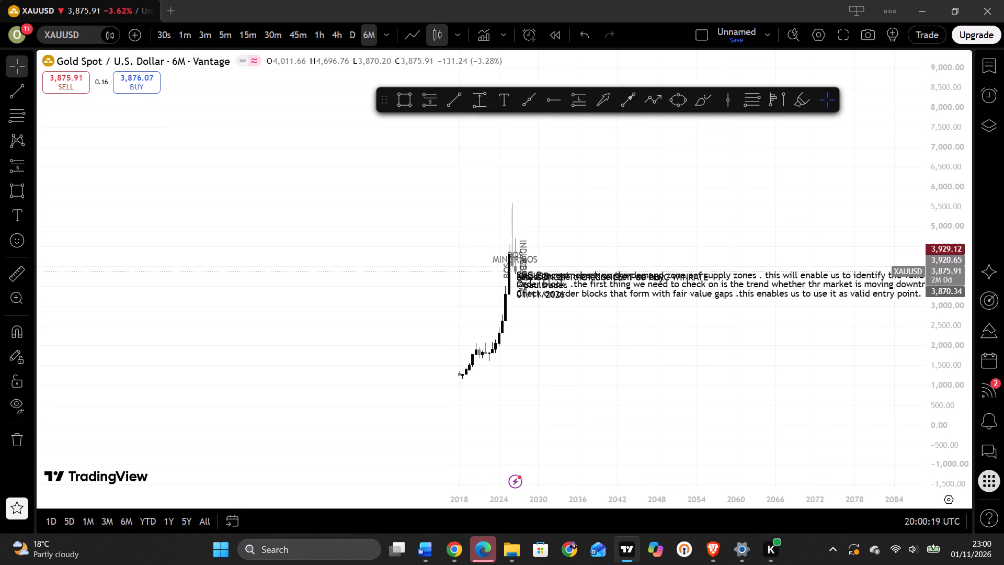
drag(1003, 481, 1003, 560)
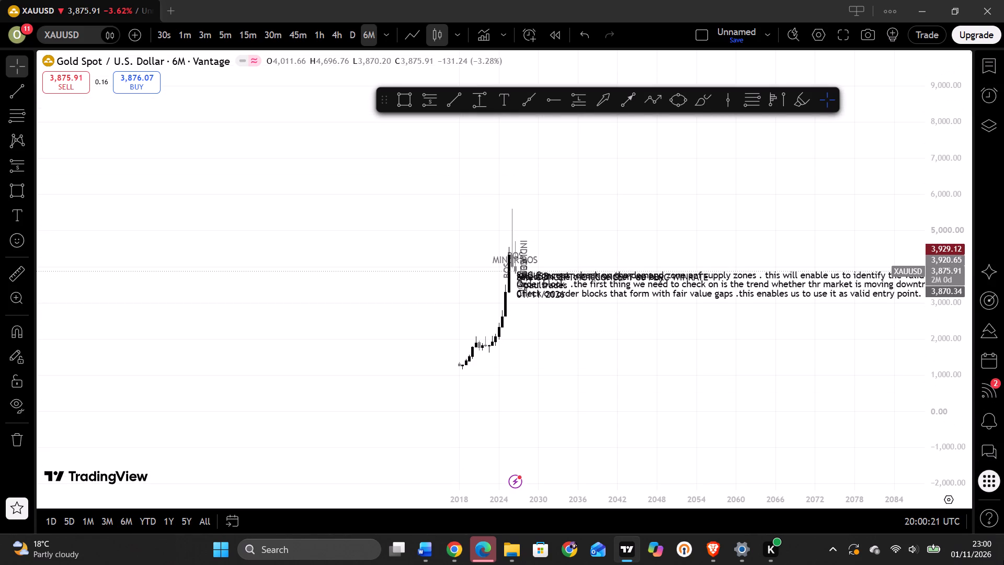
drag(1003, 560, 961, 404)
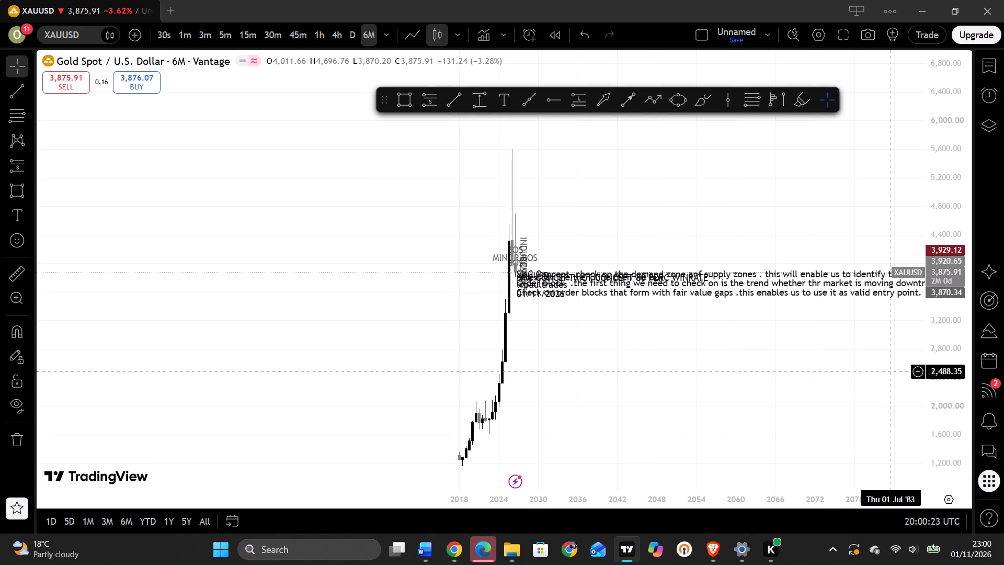
Switch the XAUUSD chart to the 12-month interval.
click(383, 29)
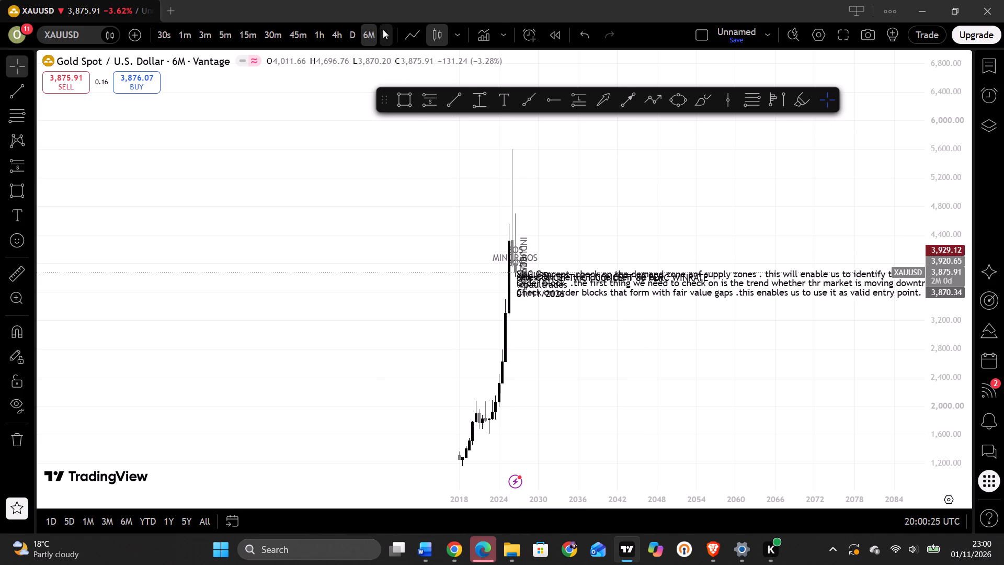
scroll(489, 425, down, 3)
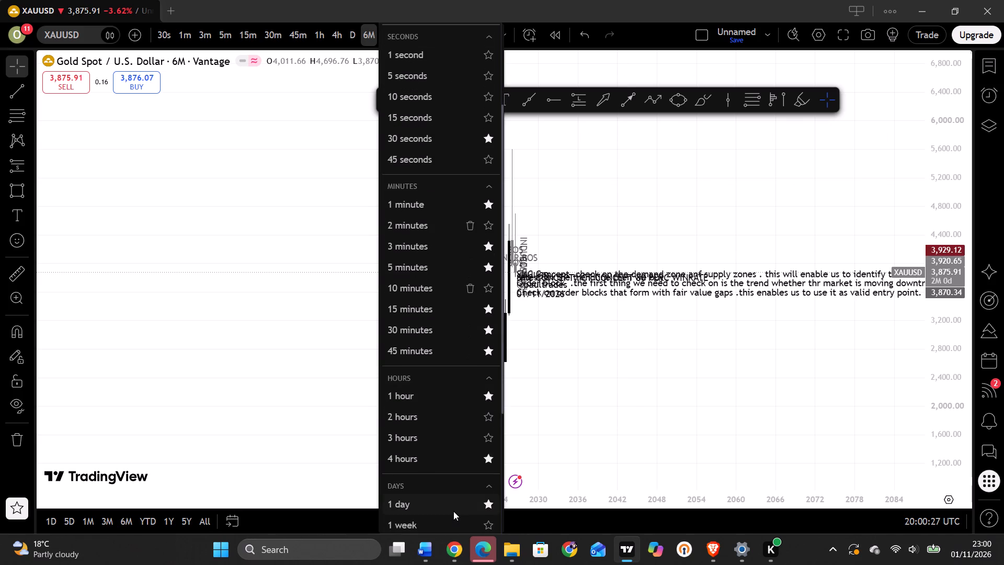
scroll(453, 511, down, 2)
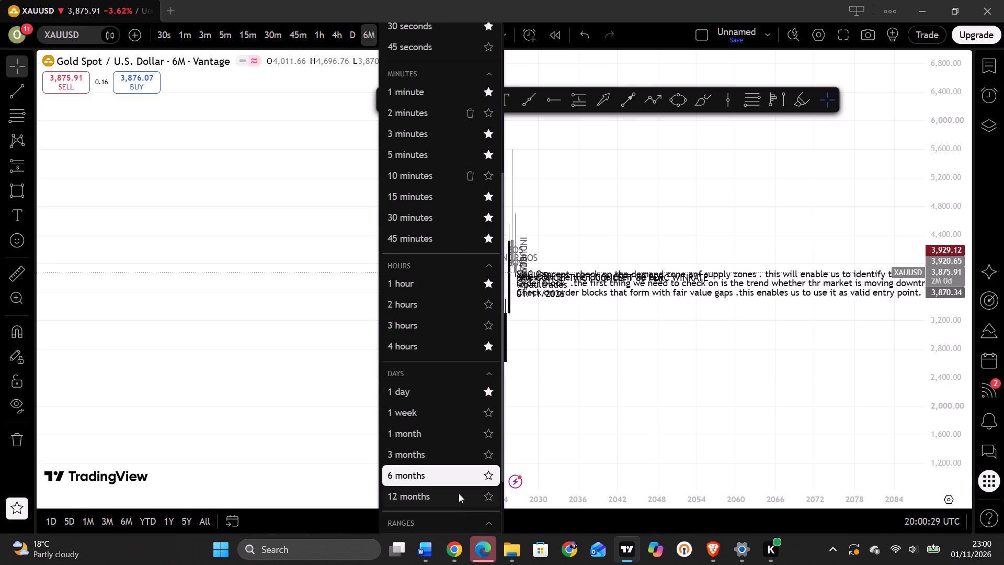
click(459, 493)
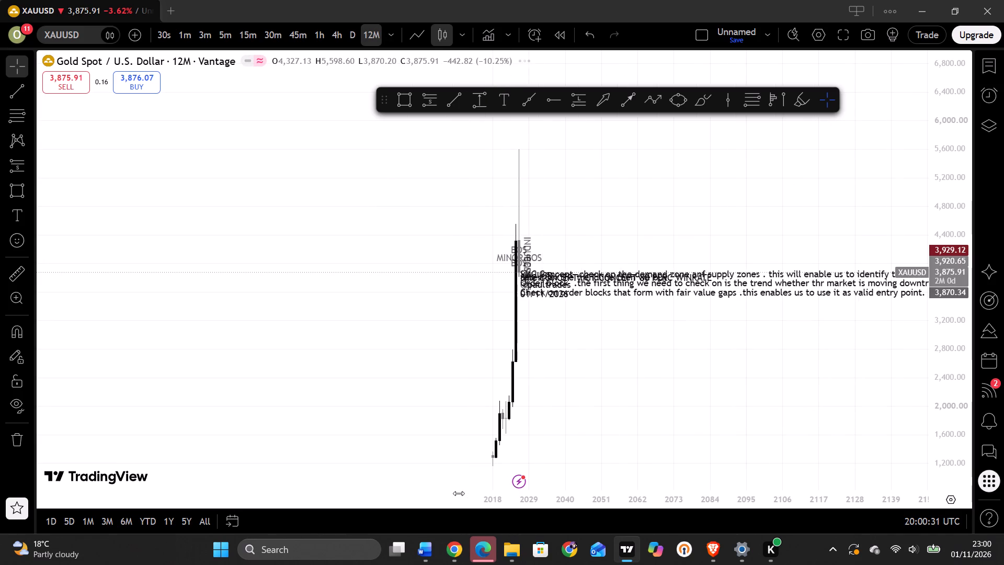
Draw a rectangle zone over the 2018 low, from about 1,389 down to about 1,179, extending from 2018 to 2067.
drag(594, 410, 523, 267)
click(407, 101)
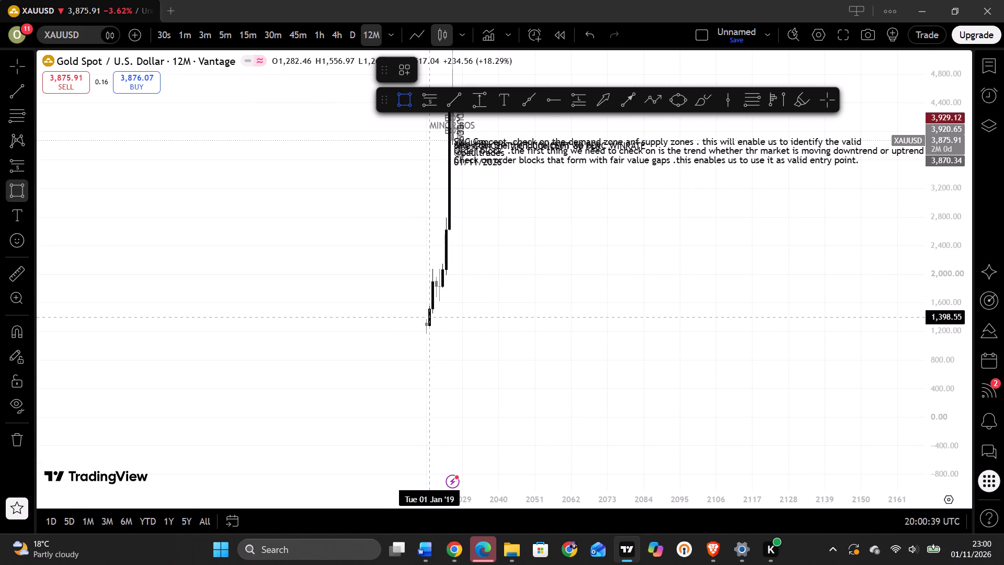
drag(428, 318, 530, 324)
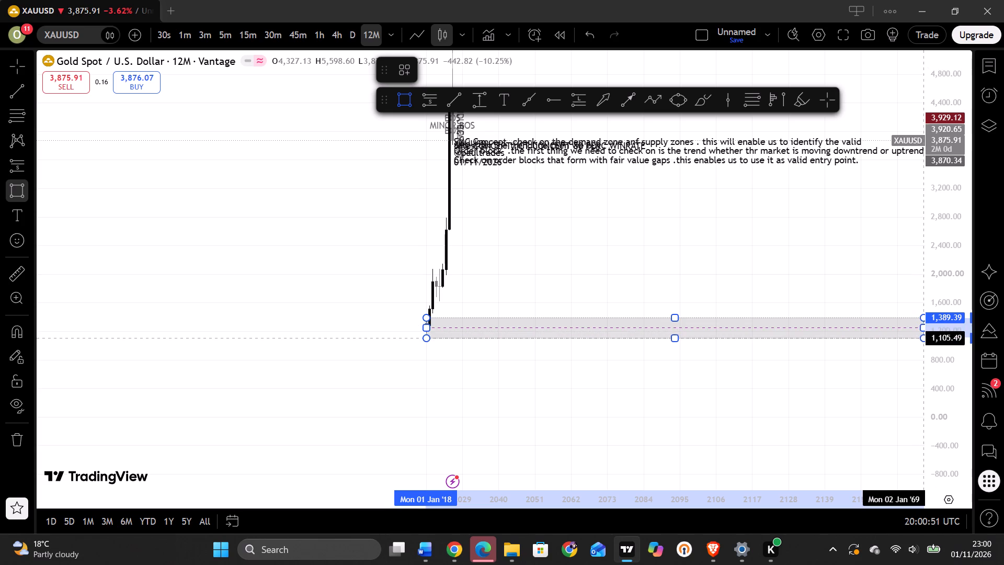
click(917, 333)
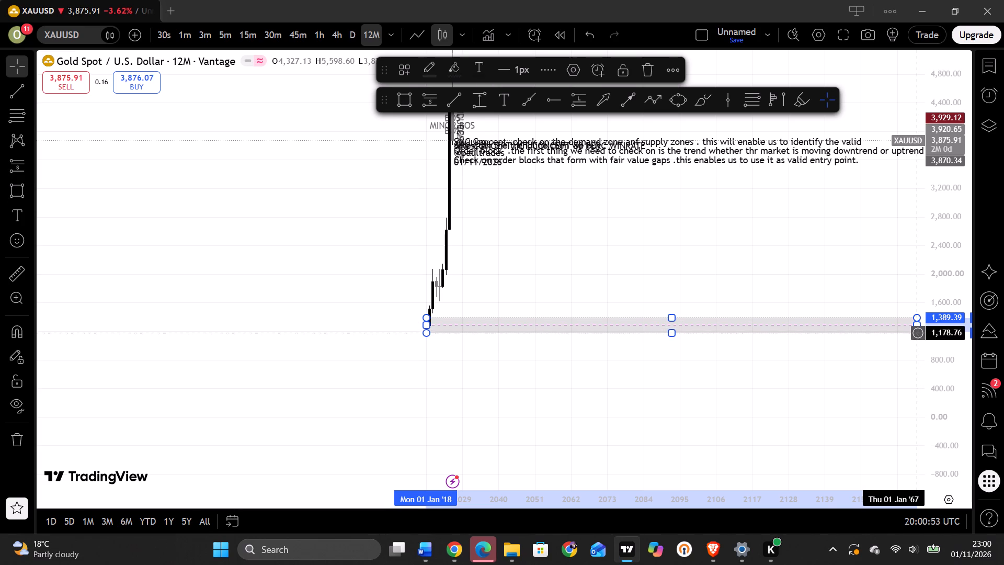
click(797, 375)
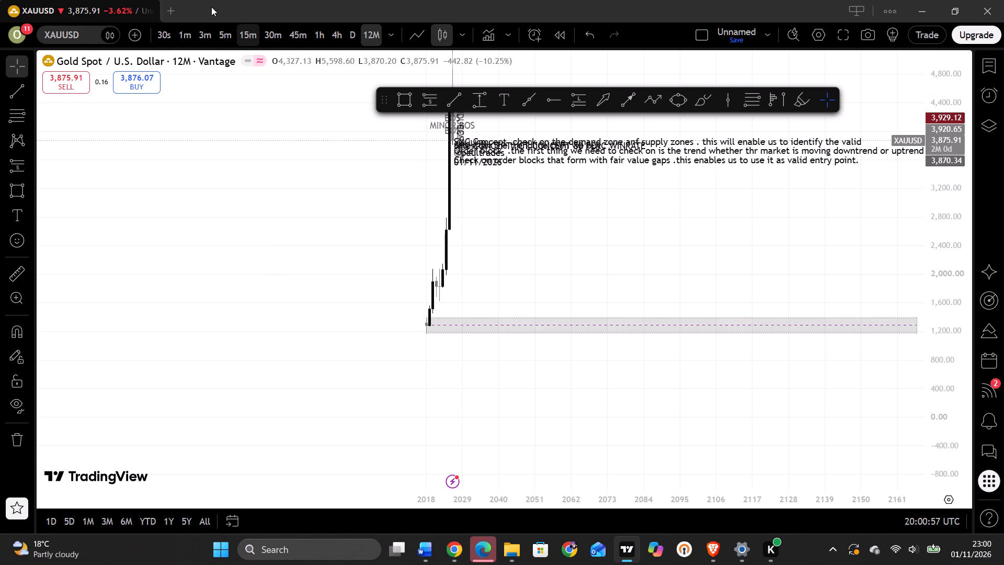
Switch the XAUUSD chart to the 3-month interval and examine the price action above the new zone.
click(393, 30)
scroll(449, 340, down, 5)
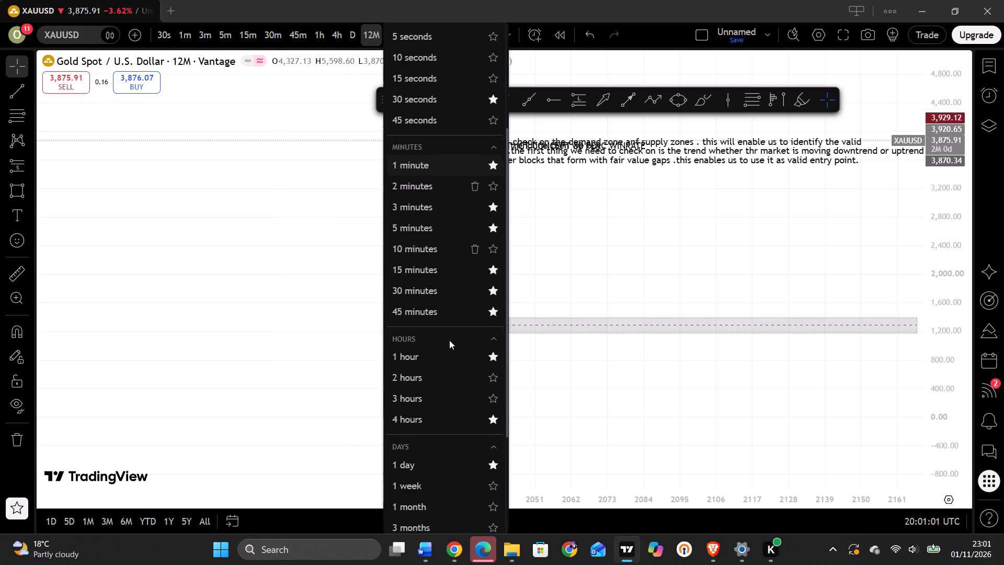
scroll(449, 340, down, 2)
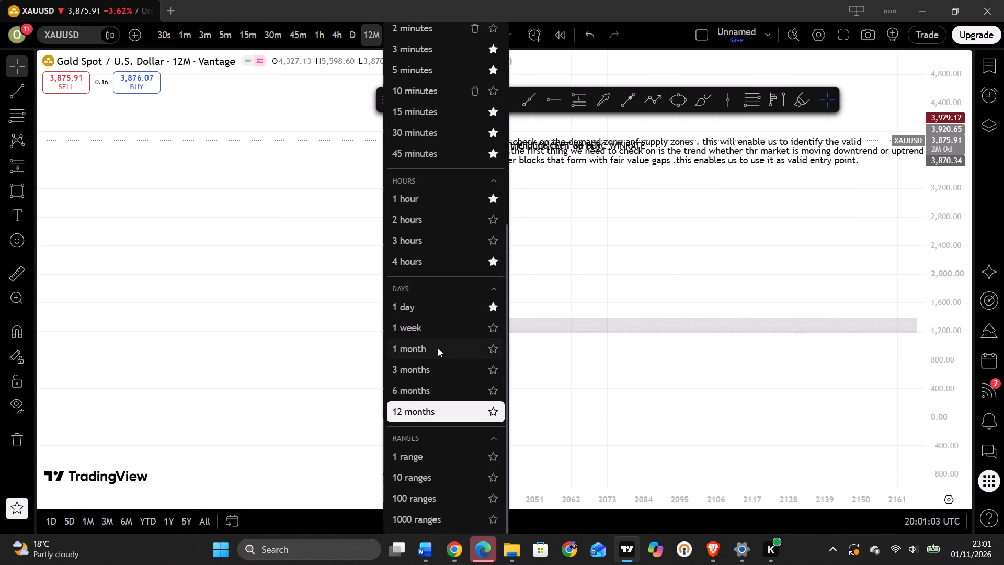
click(442, 364)
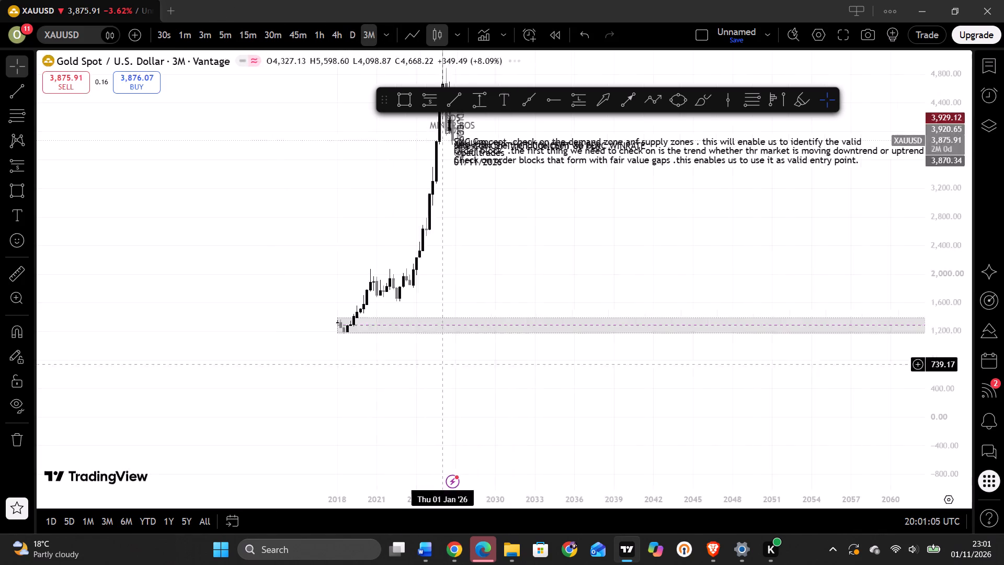
drag(432, 387, 427, 393)
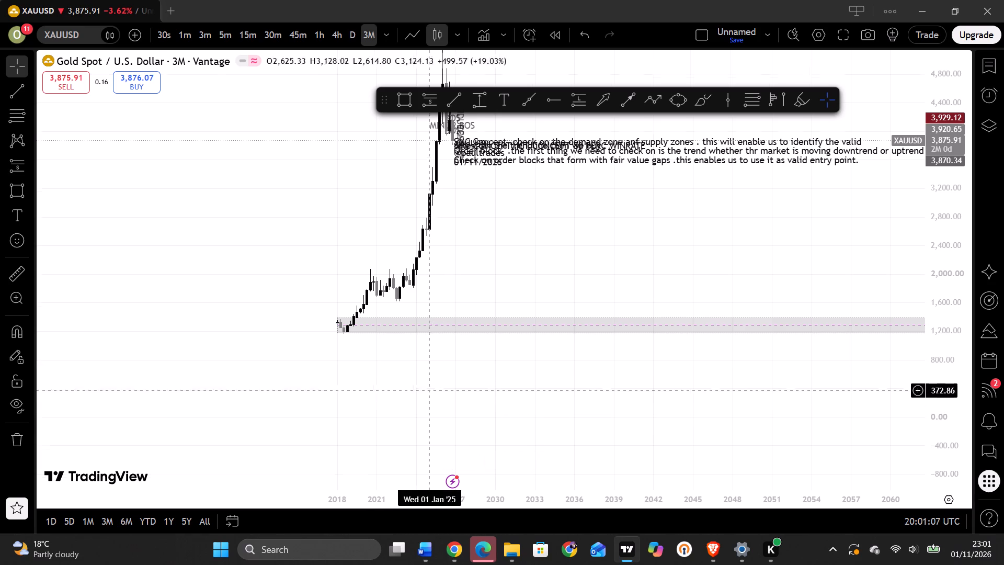
drag(427, 393, 403, 481)
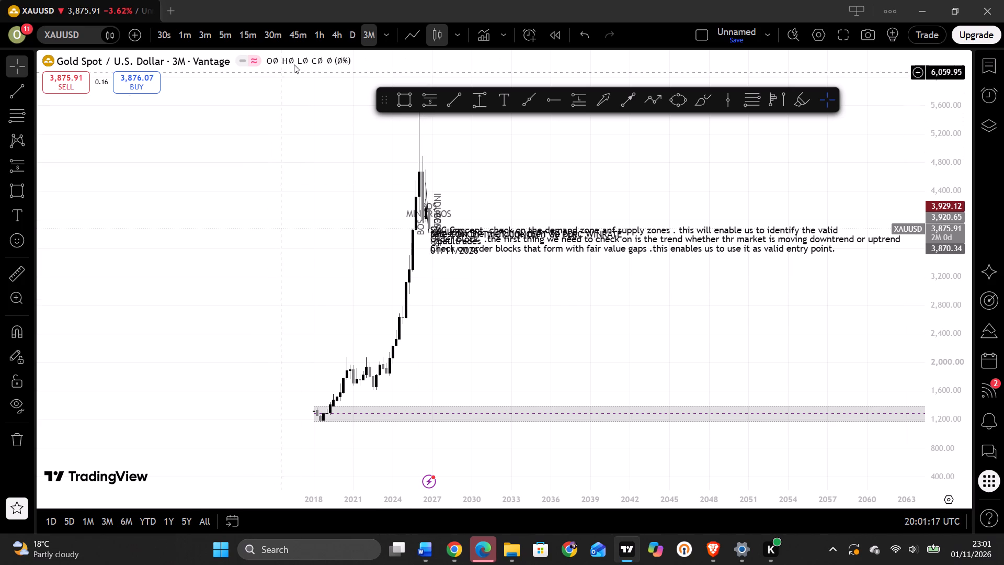
Switch the XAUUSD chart to the 1-month interval.
click(383, 27)
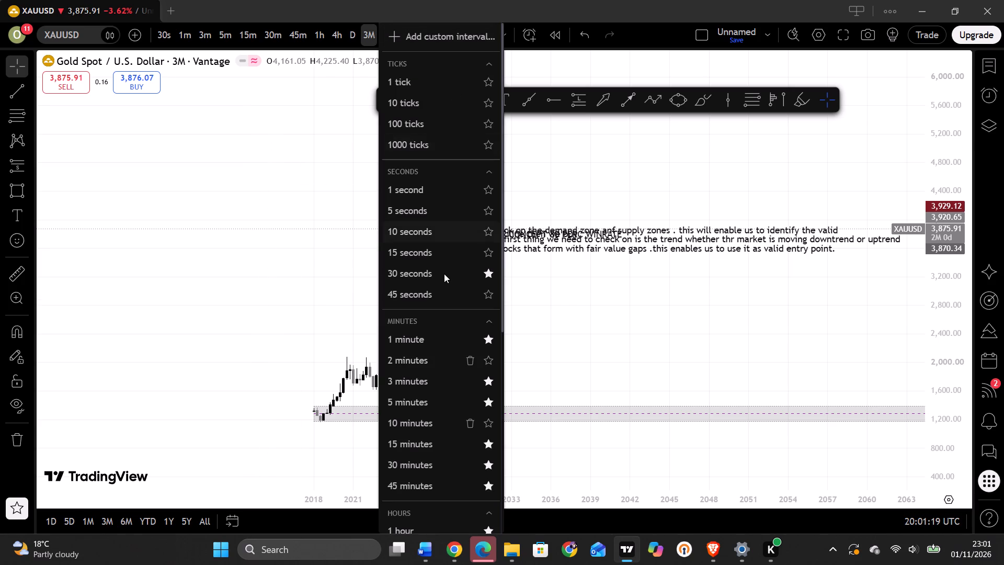
scroll(435, 474, down, 4)
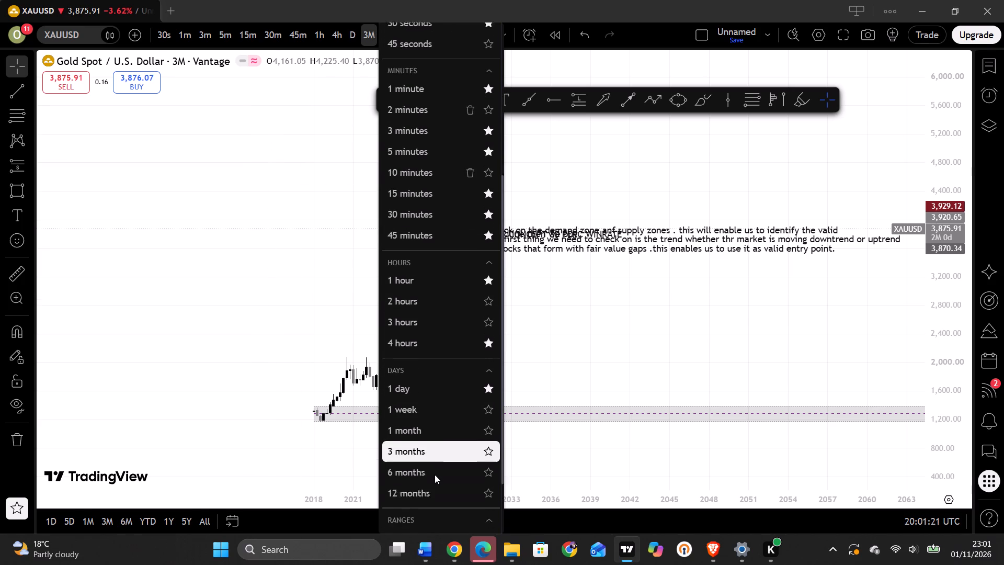
scroll(435, 474, down, 1)
click(437, 410)
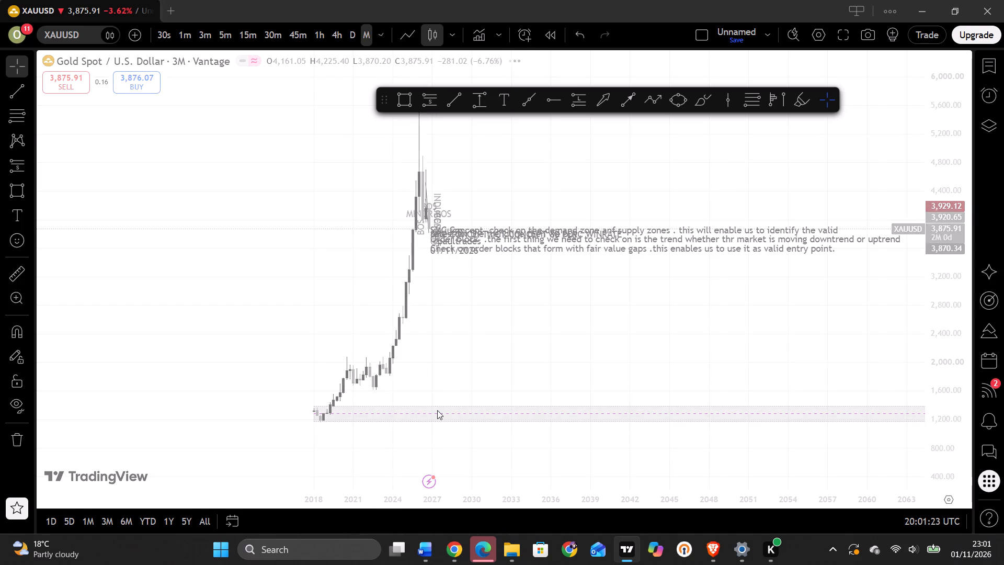
drag(430, 377, 427, 379)
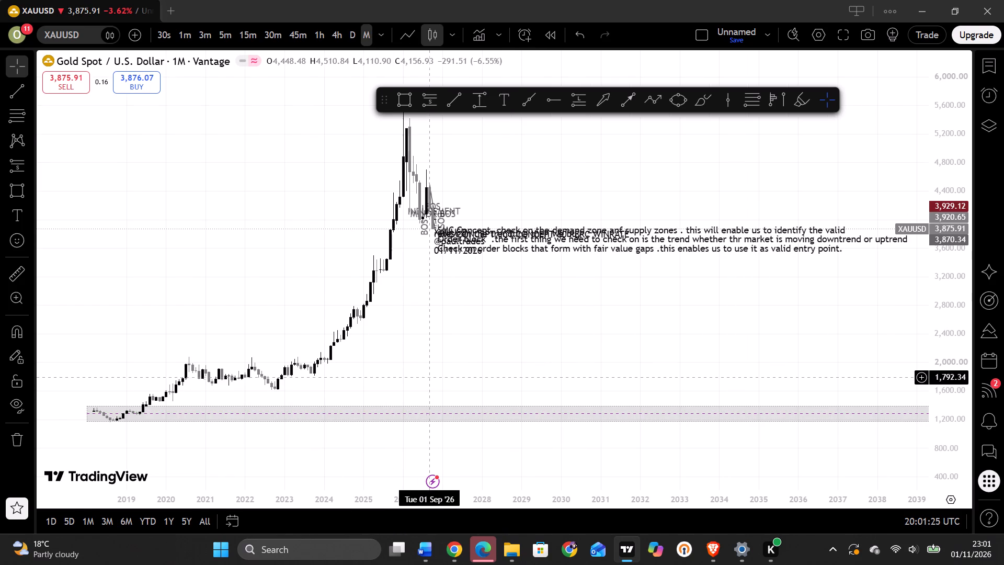
Switch the XAUUSD chart to the 30-minute interval and expand the price scale so the candles and marked zones are readable.
drag(427, 379, 323, 459)
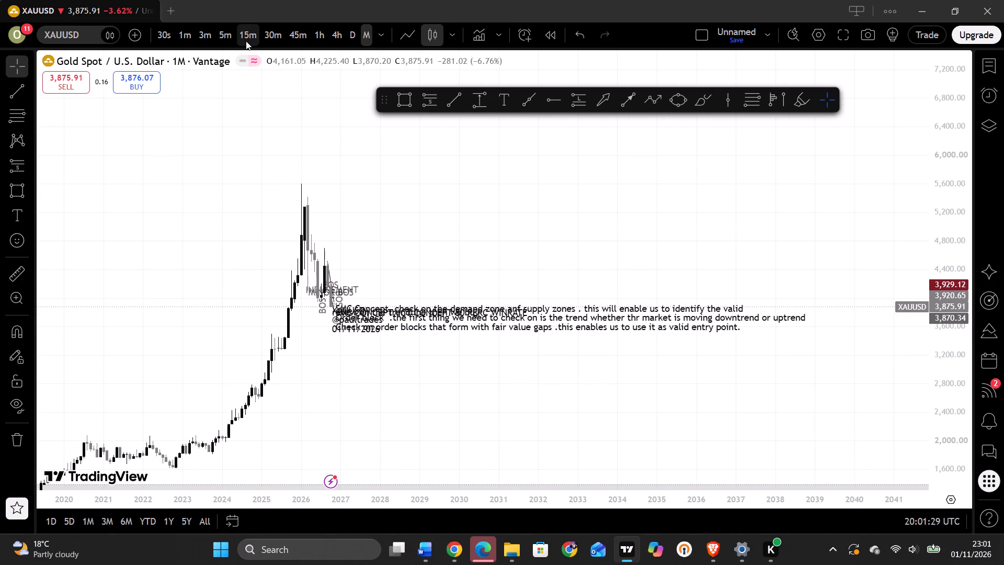
click(269, 34)
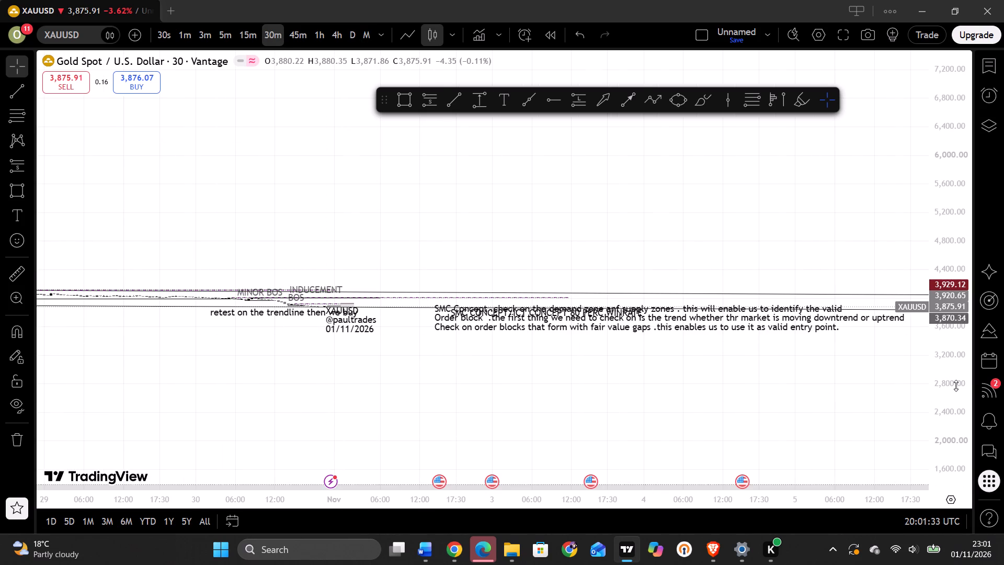
drag(955, 386, 946, 133)
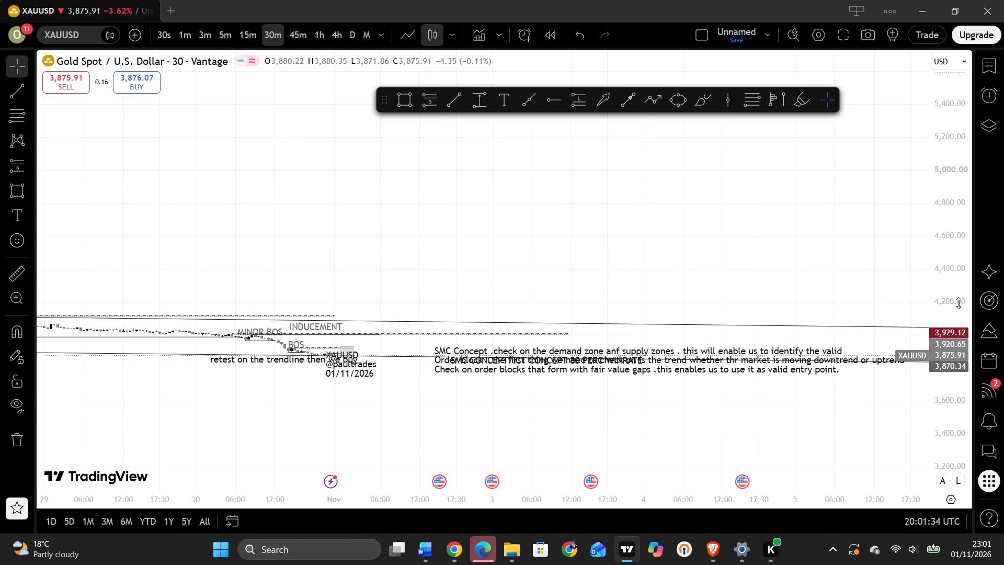
drag(961, 353, 955, 147)
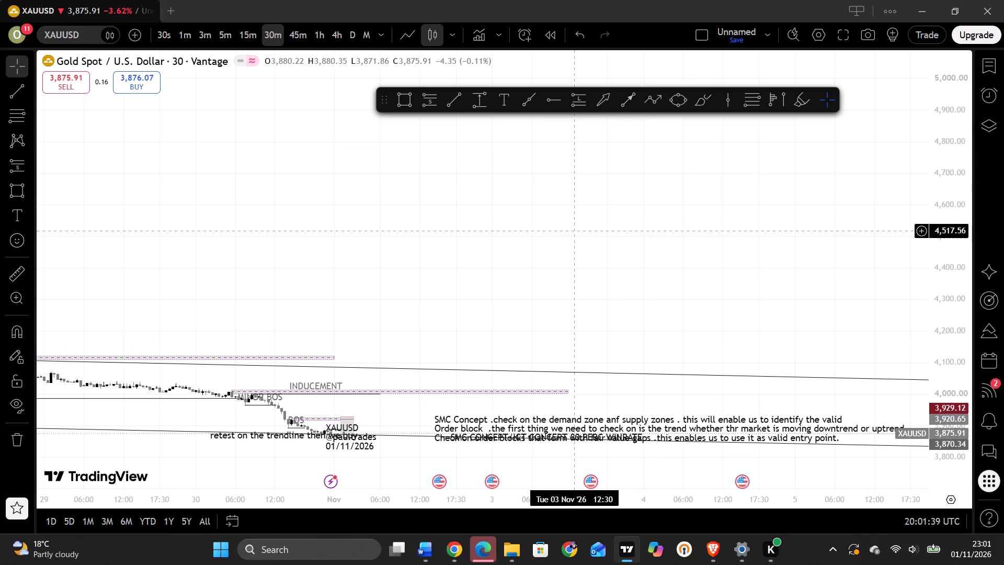
drag(569, 237, 606, 66)
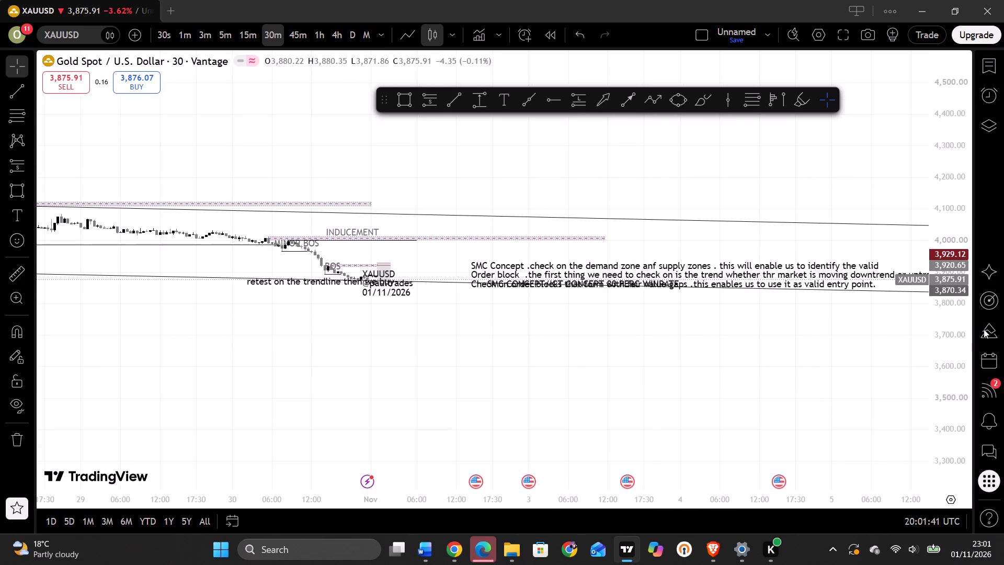
drag(957, 355, 978, 70)
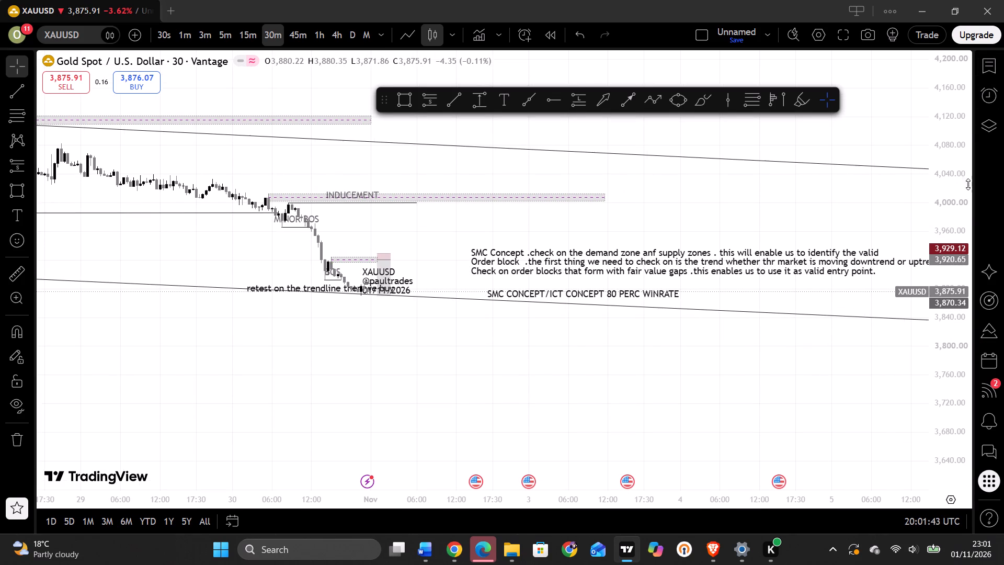
drag(953, 319, 947, 12)
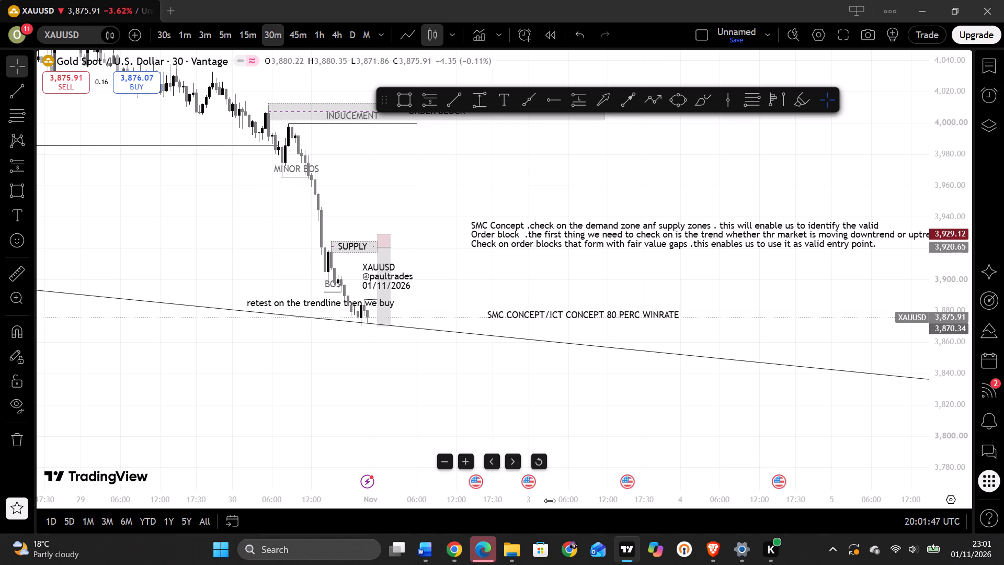
drag(550, 501, 400, 422)
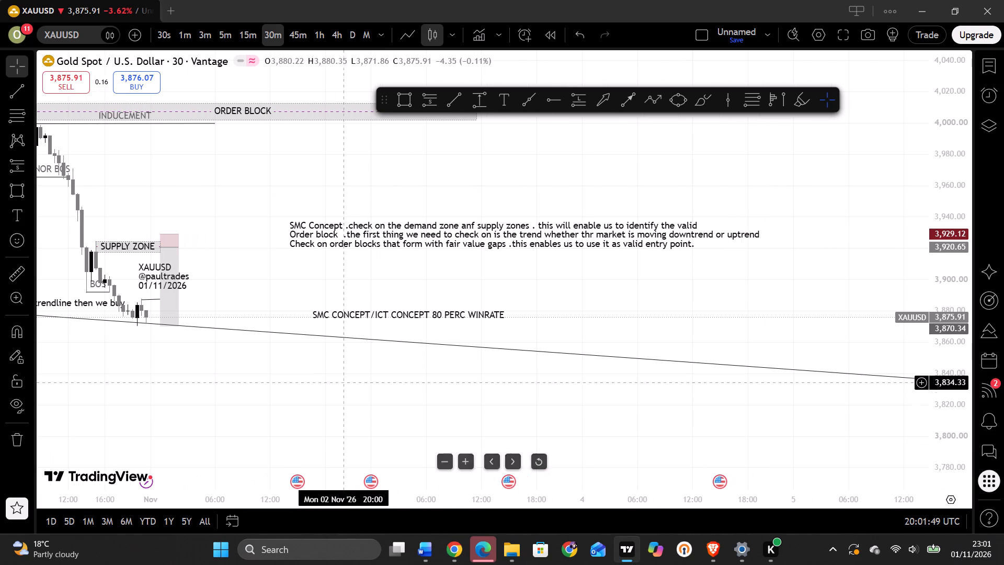
drag(270, 352, 127, 97)
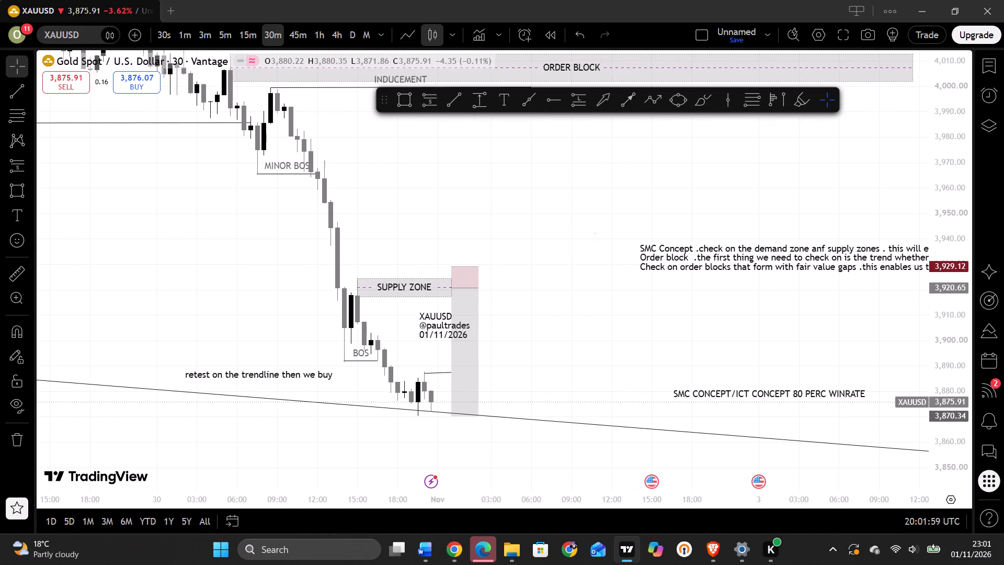
Shift the short position at the supply zone slightly earlier, with entry at 3,921.16, stop at 3,929.63 and target at 3,870.85.
click(457, 337)
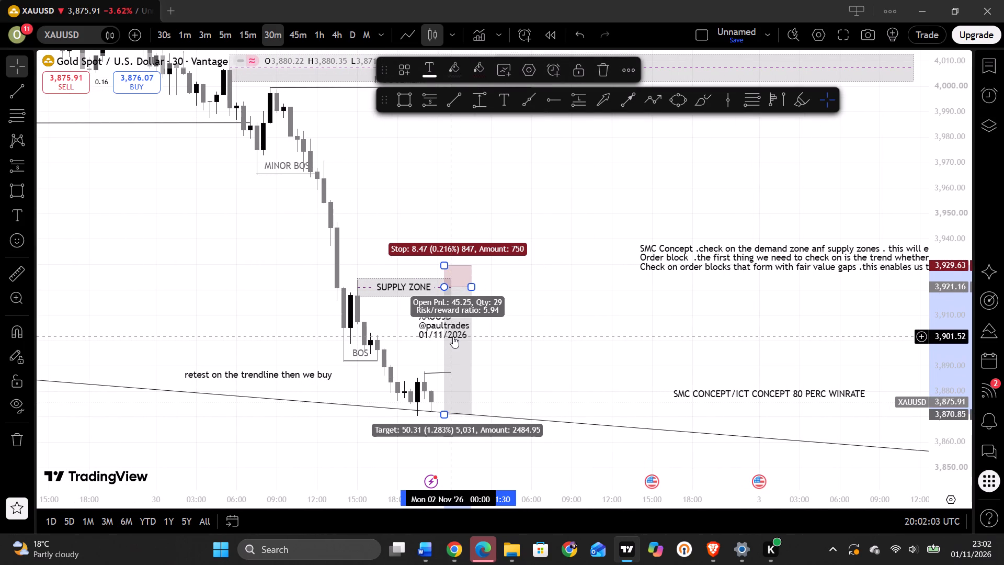
click(453, 336)
click(587, 343)
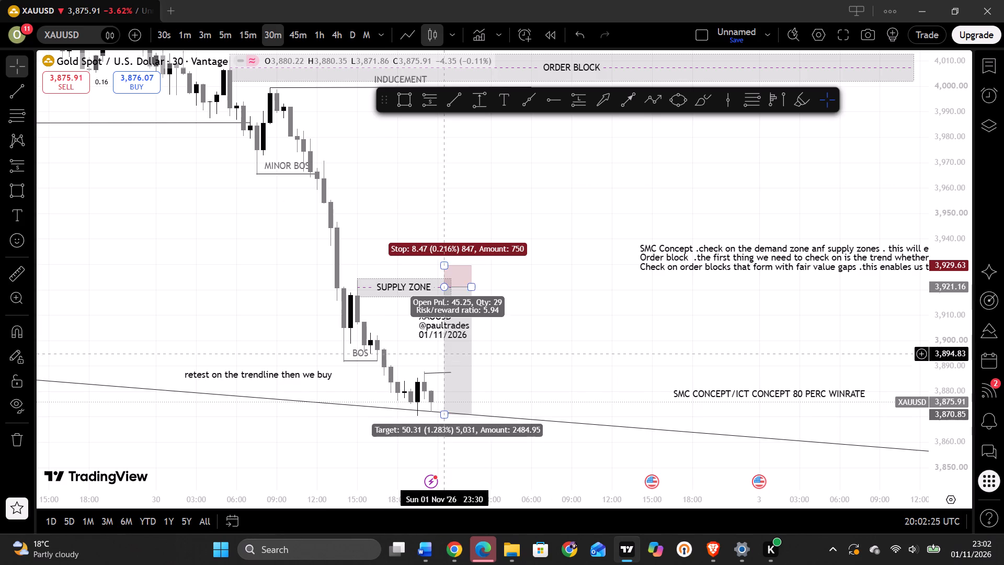
click(569, 361)
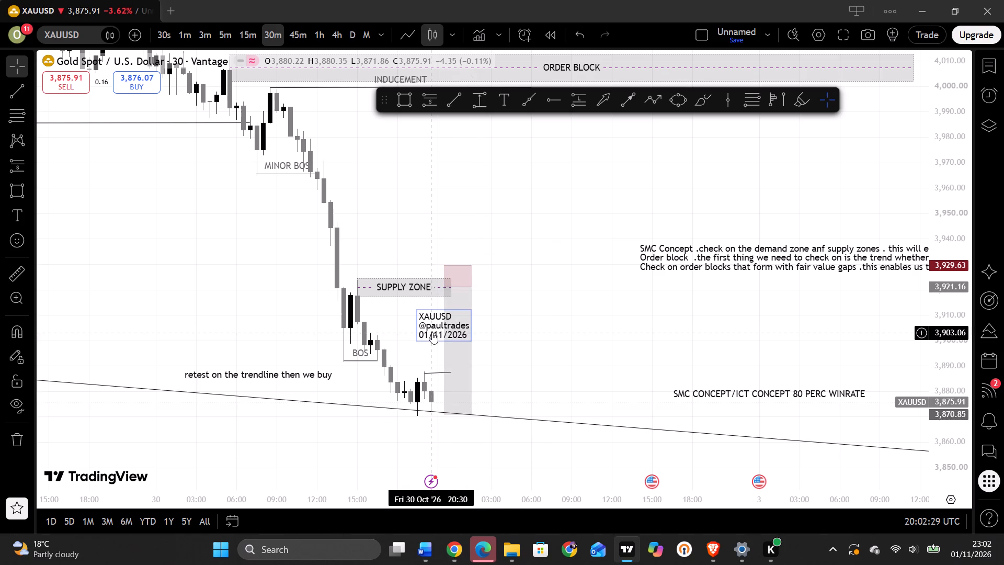
Move the XAUUSD handle-and-date text label off the short position to directly beneath the SUPPLY ZONE rectangle.
drag(432, 332, 385, 320)
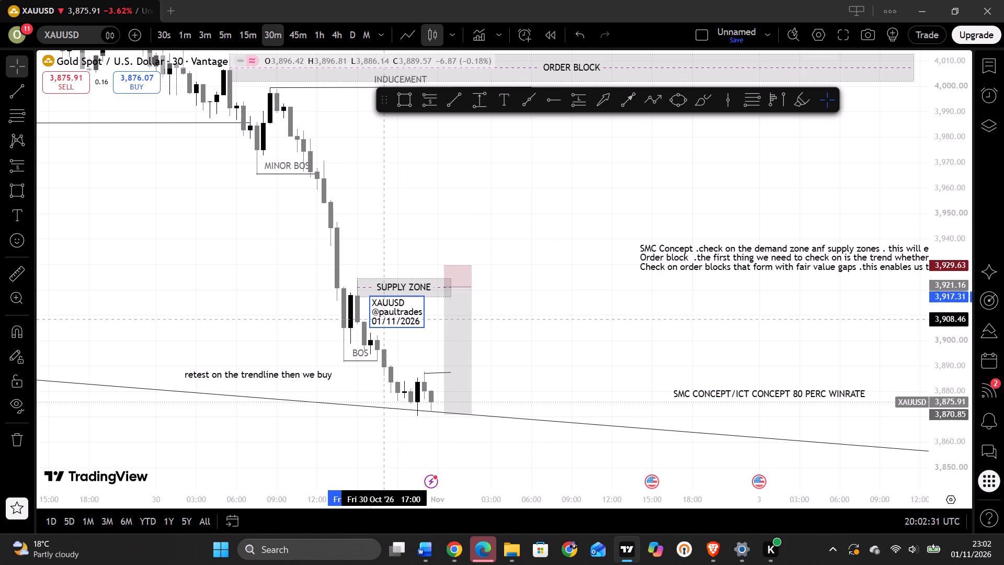
drag(385, 320, 385, 325)
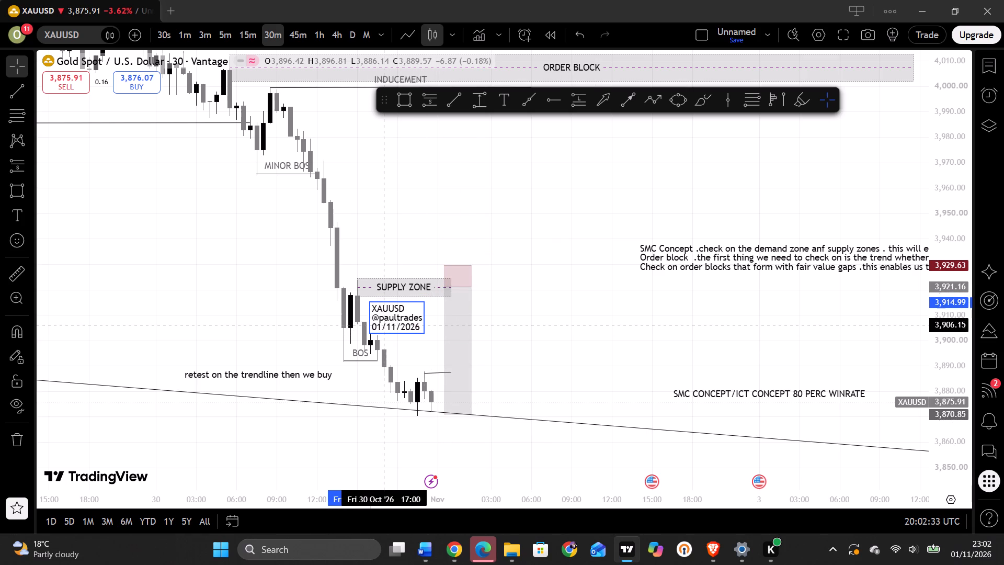
drag(385, 325, 385, 321)
click(606, 298)
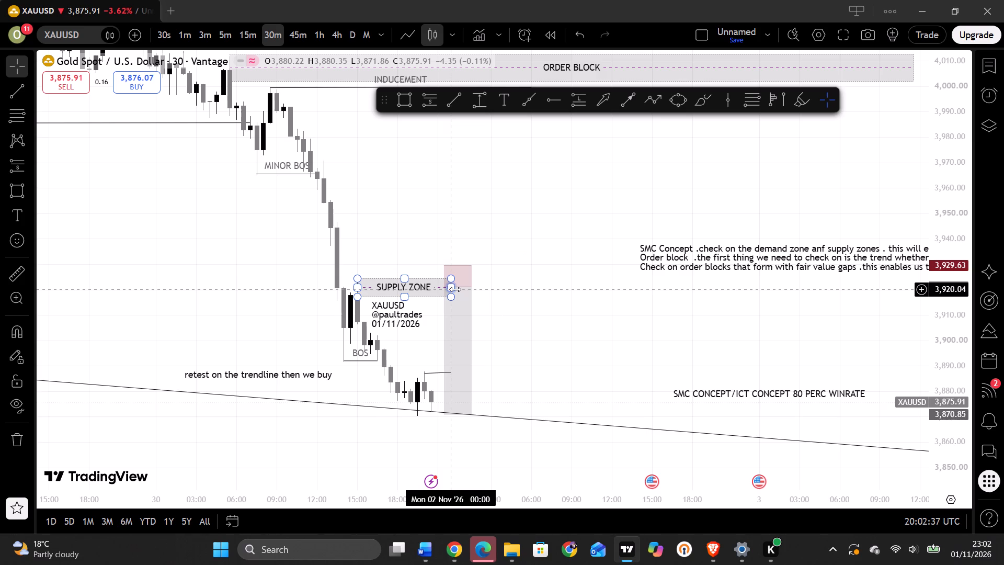
Extend the SUPPLY ZONE rectangle's end past the short position to Mon 02 Nov '26 02:00.
drag(452, 287, 503, 310)
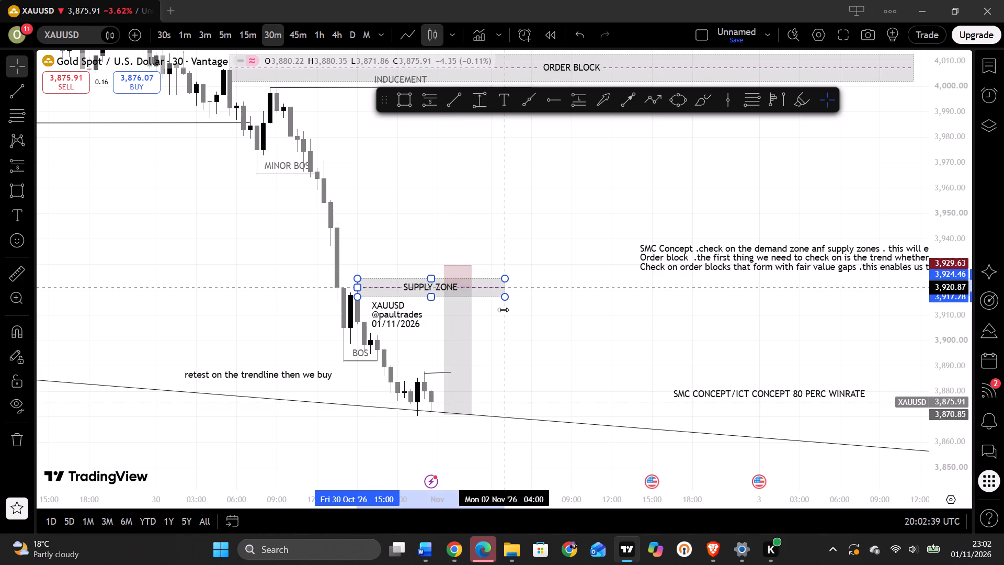
drag(503, 310, 475, 312)
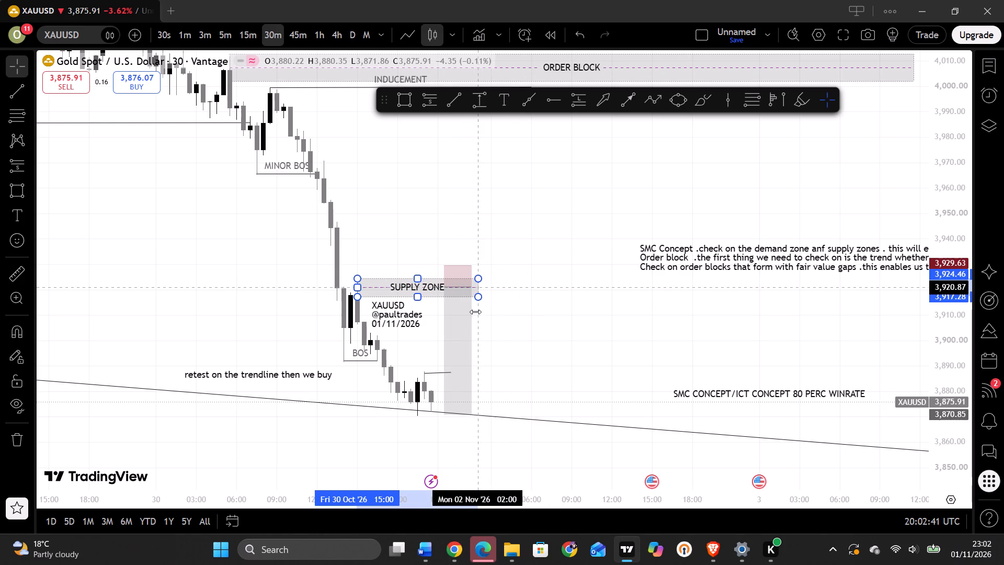
drag(475, 312, 475, 306)
click(511, 319)
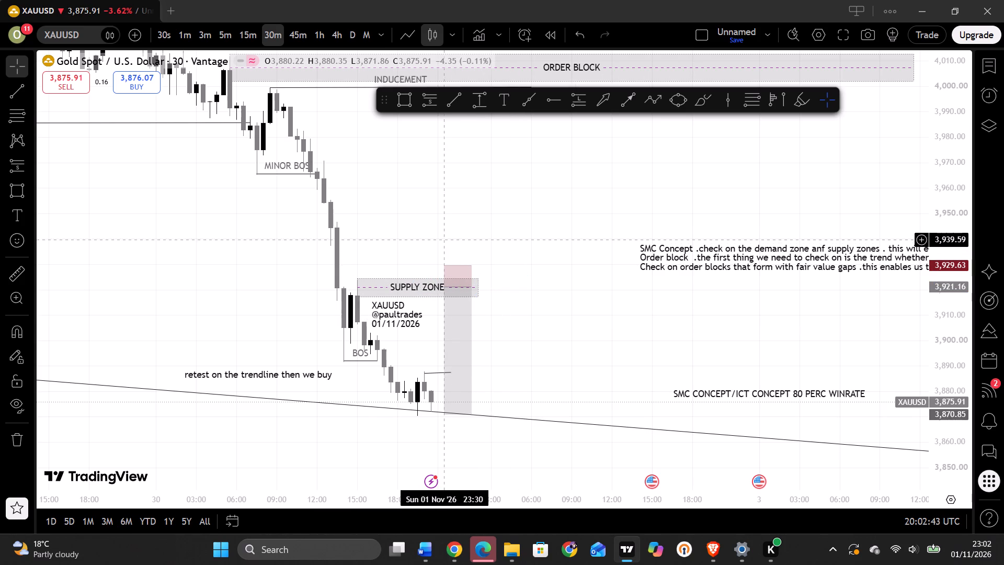
Examine the 30-minute price action around the order block, inducement and minor BOS, down to the supply zone and lower trendline.
drag(433, 231, 496, 366)
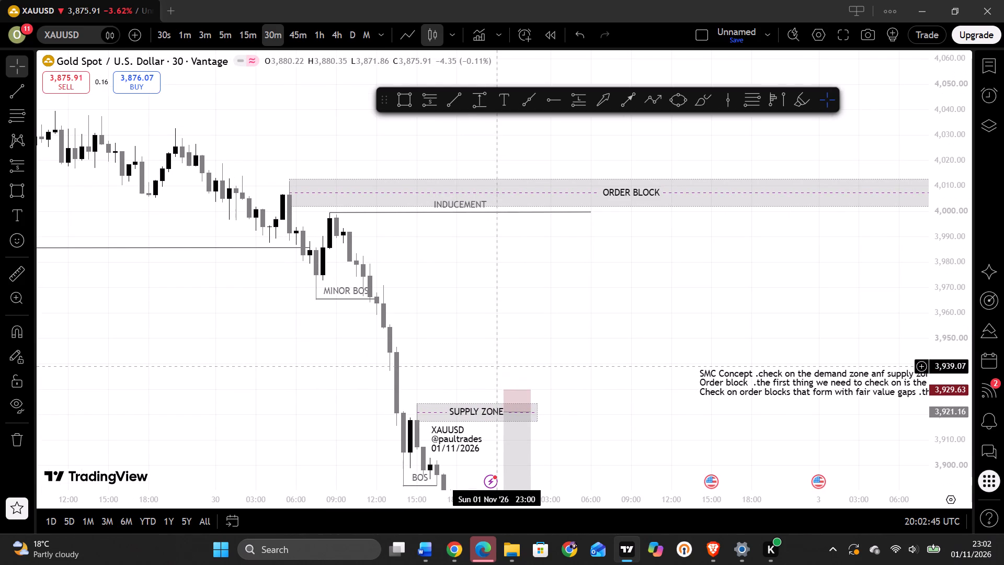
drag(496, 366, 506, 391)
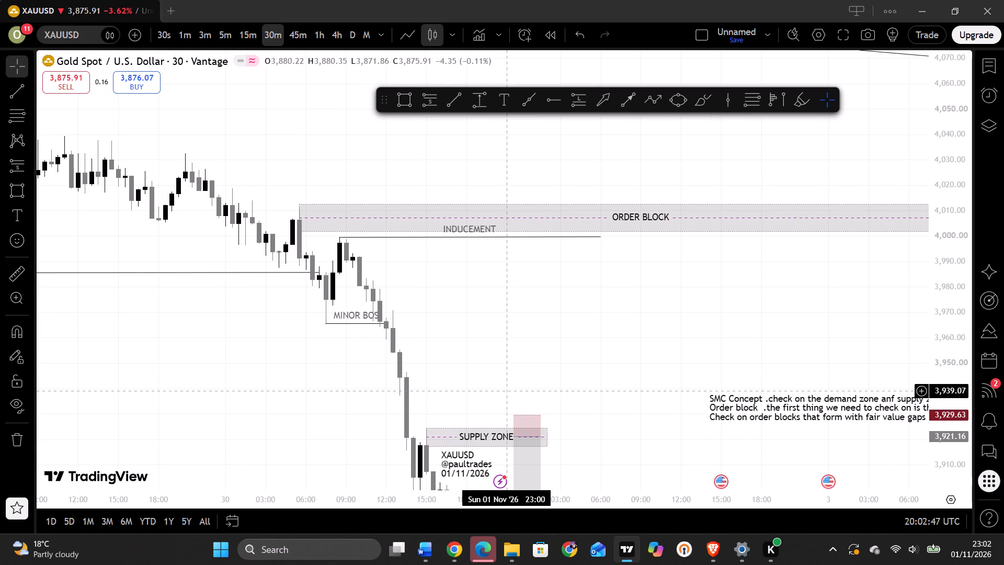
drag(506, 391, 563, 482)
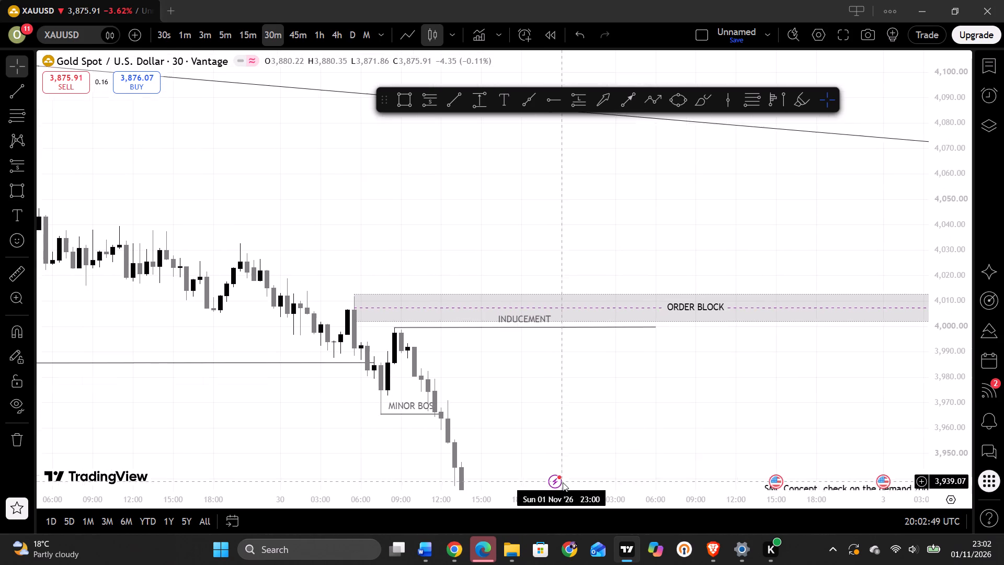
drag(563, 482, 577, 456)
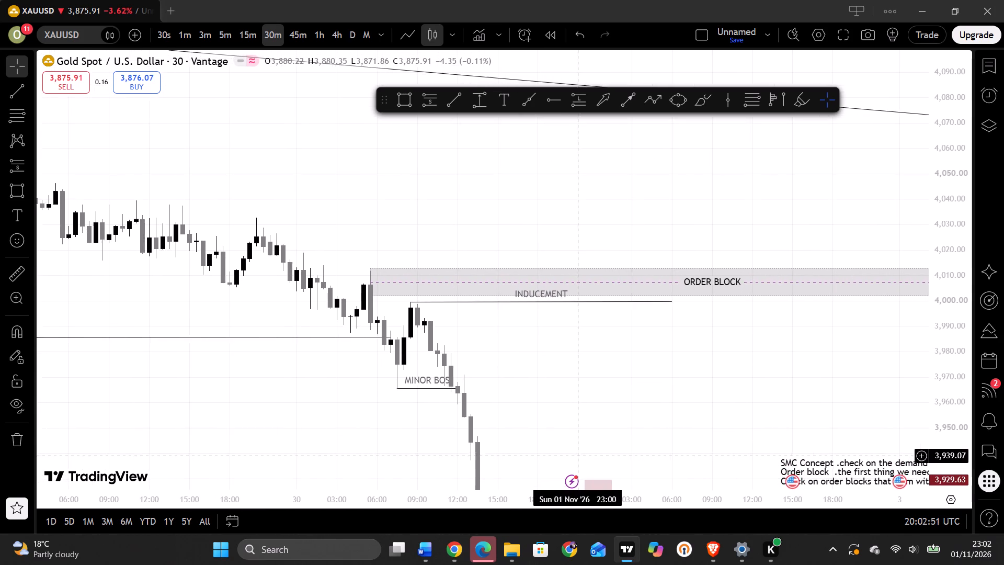
drag(577, 456, 652, 473)
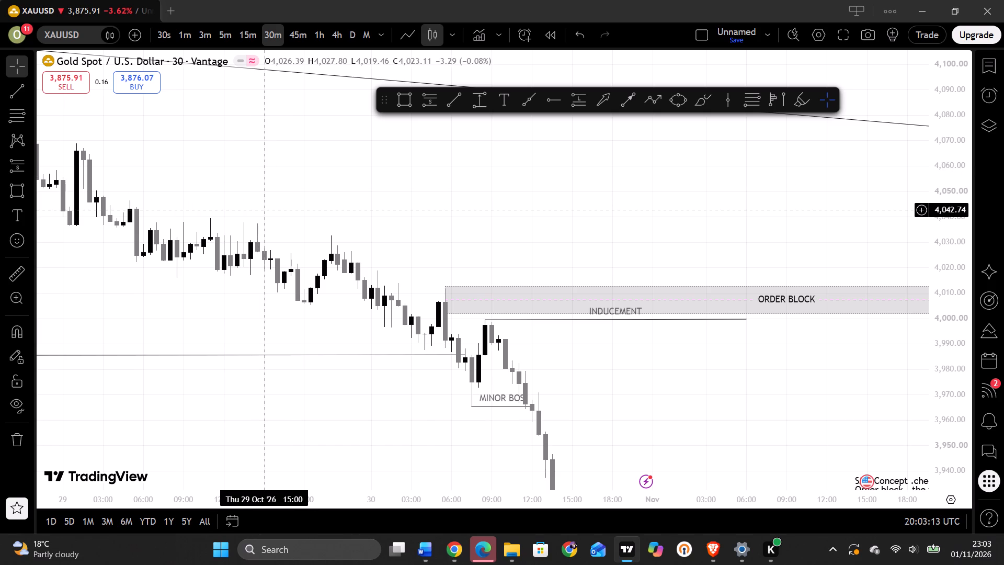
drag(293, 401, 293, 401)
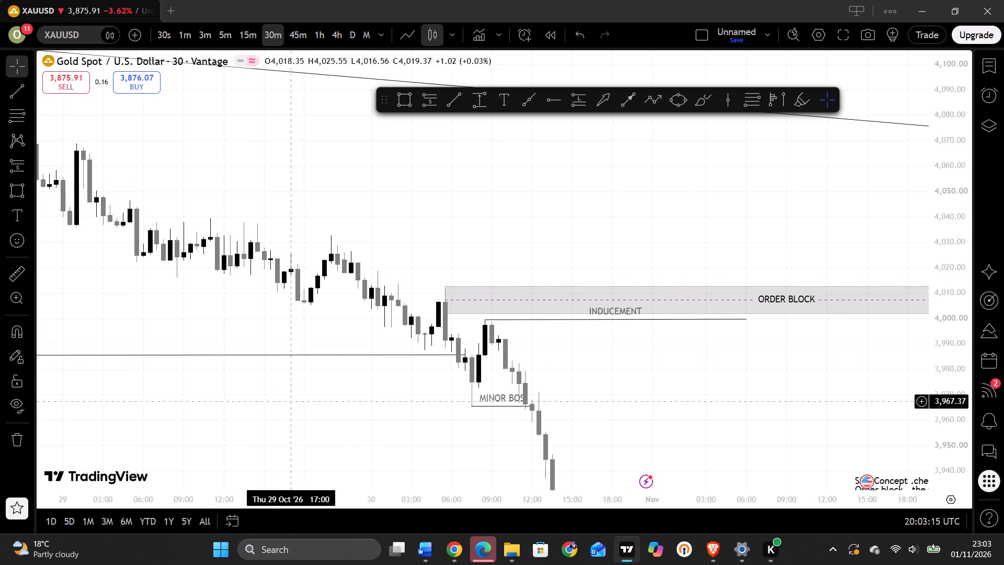
drag(293, 401, 0, 214)
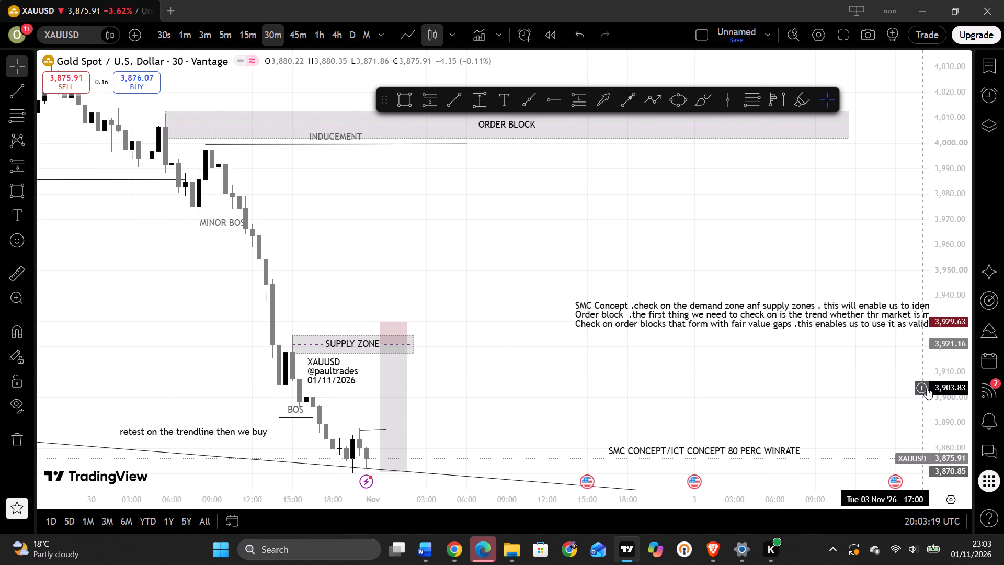
drag(940, 389, 930, 378)
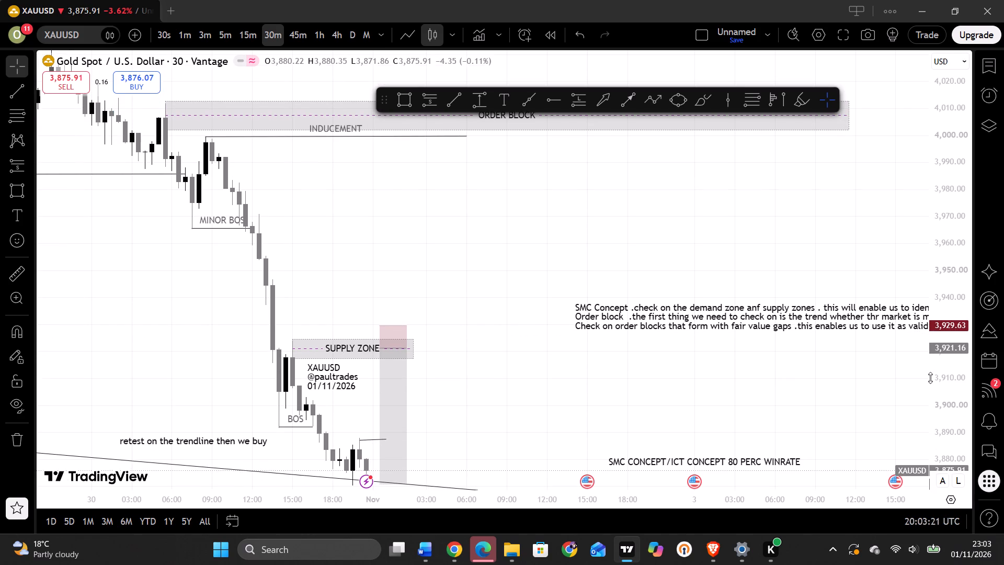
drag(600, 367, 575, 231)
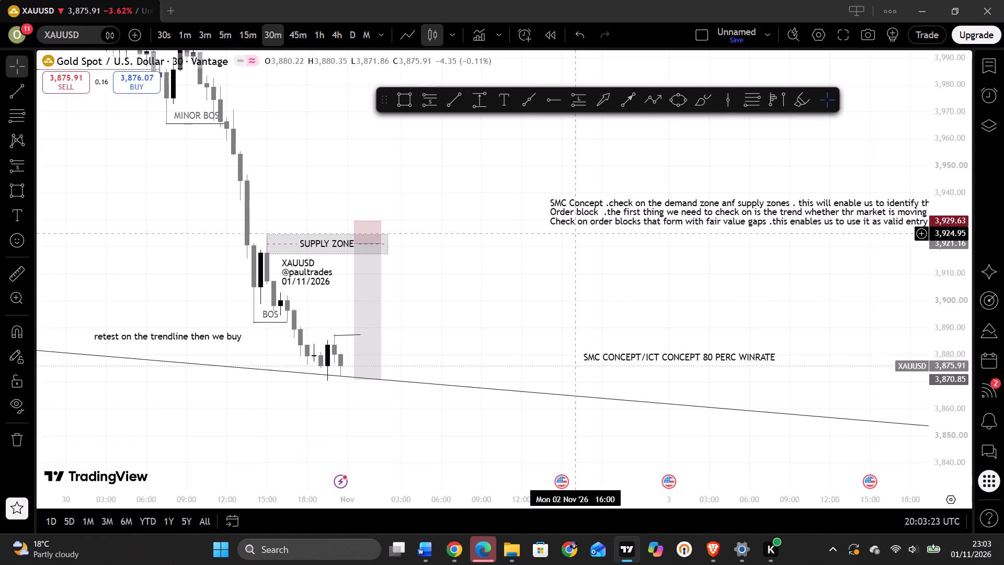
drag(575, 231, 572, 225)
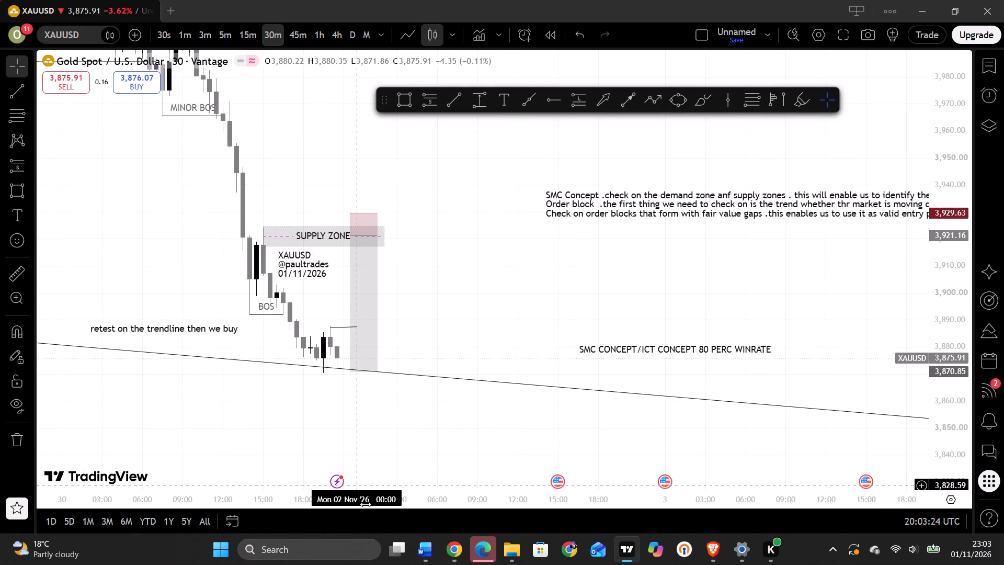
drag(368, 501, 325, 509)
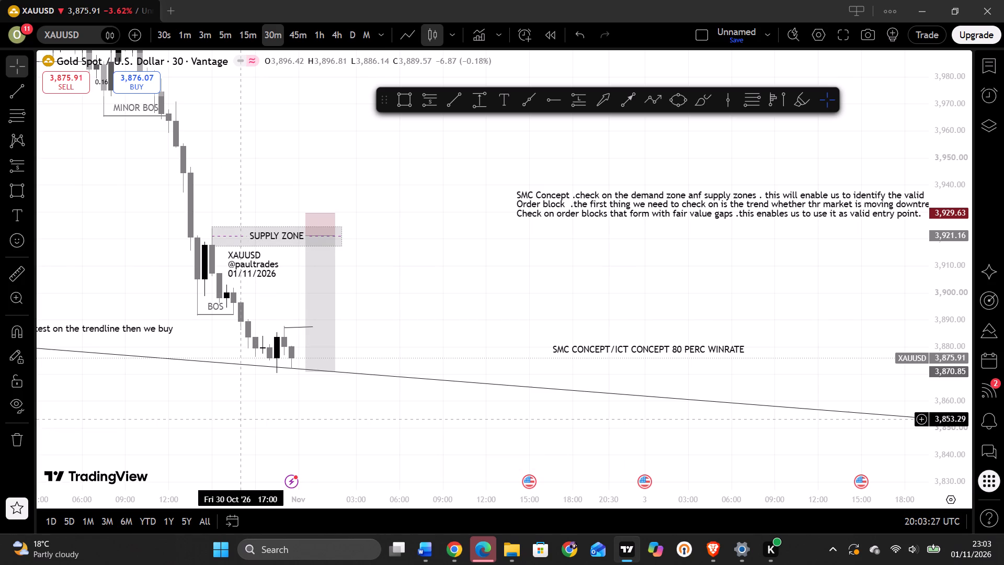
drag(241, 419, 352, 410)
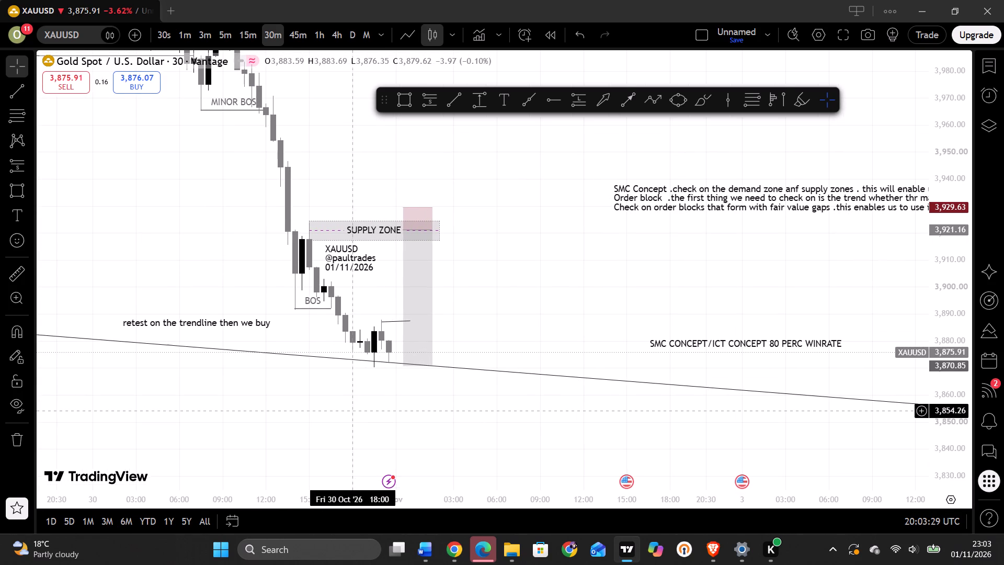
Move the "retest on the trendline then we buy" note to just below the lower trendline, near the latest candles.
drag(233, 323, 320, 364)
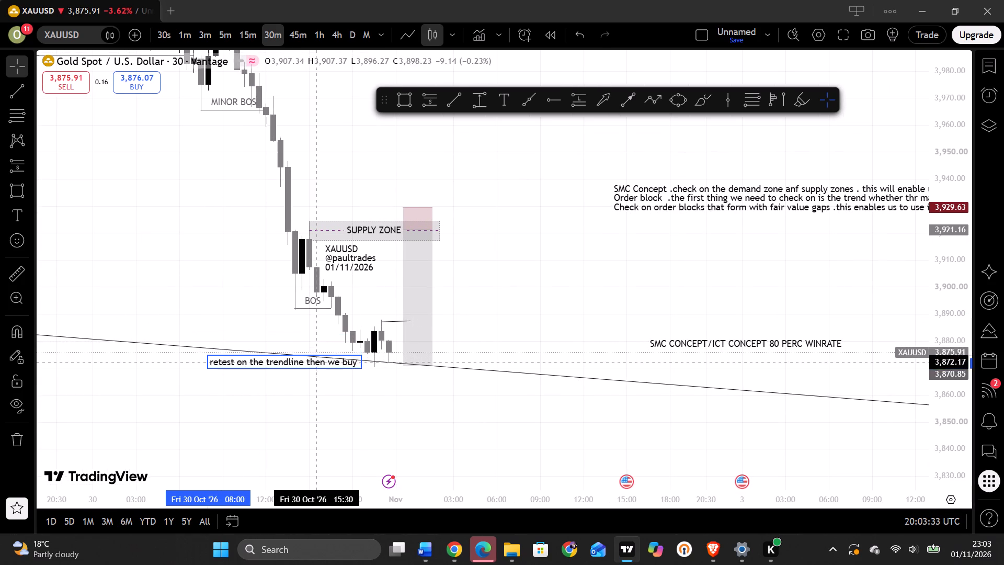
drag(320, 364, 326, 363)
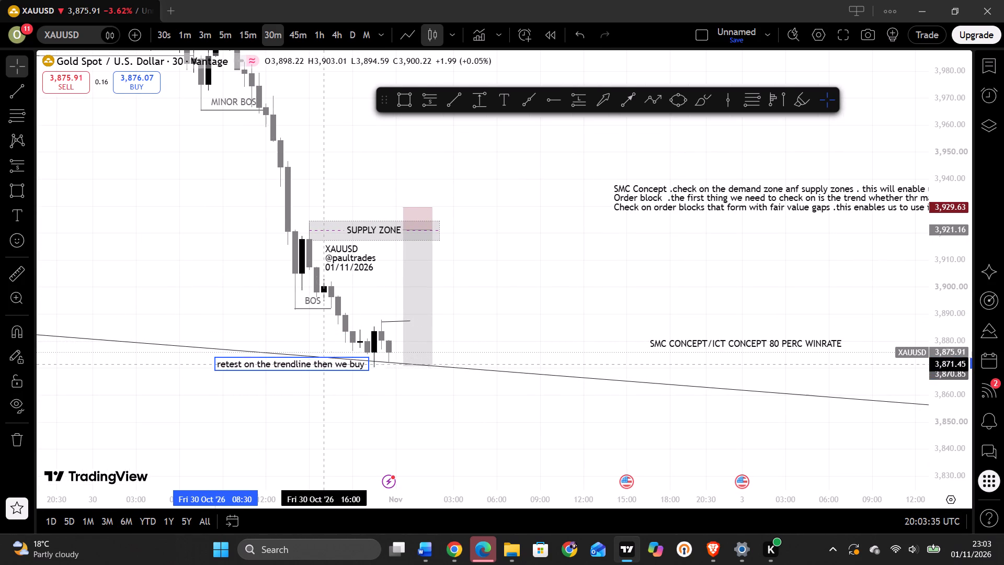
drag(326, 363, 325, 367)
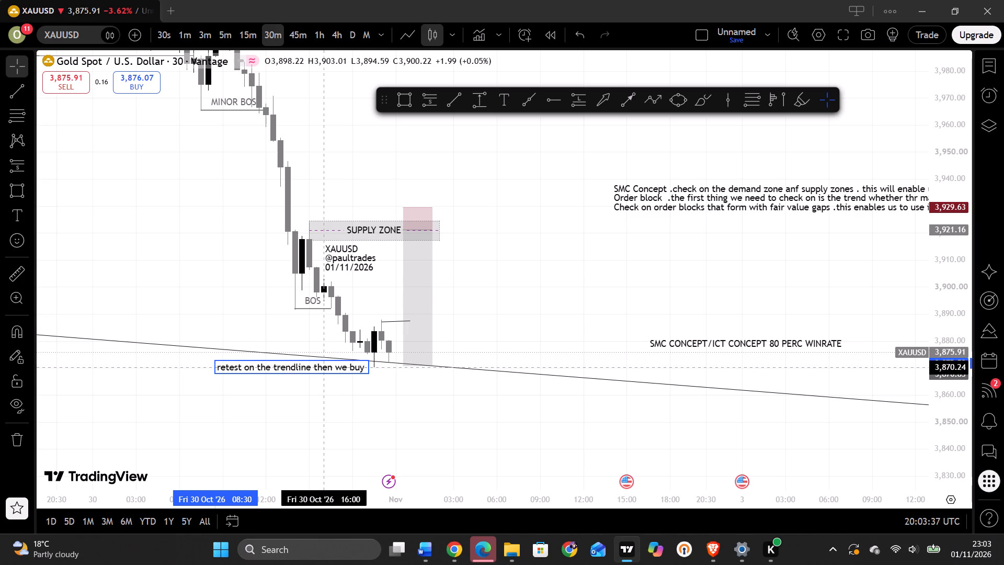
drag(325, 367, 326, 370)
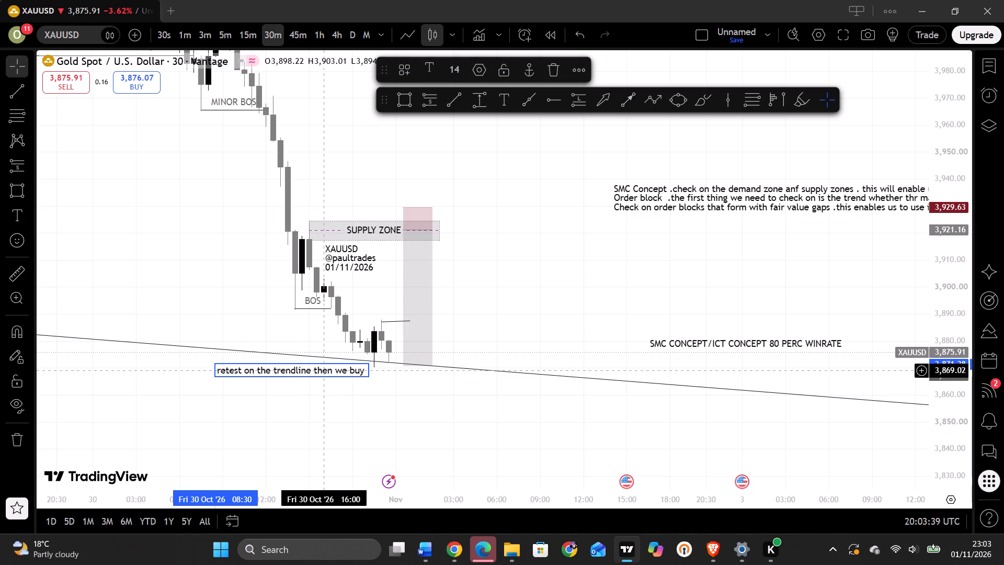
click(326, 371)
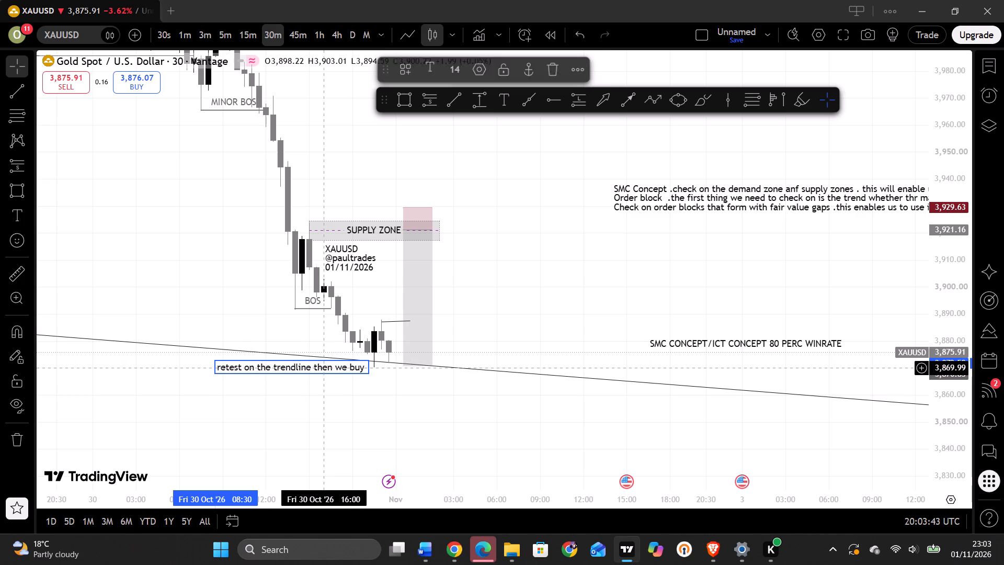
click(267, 322)
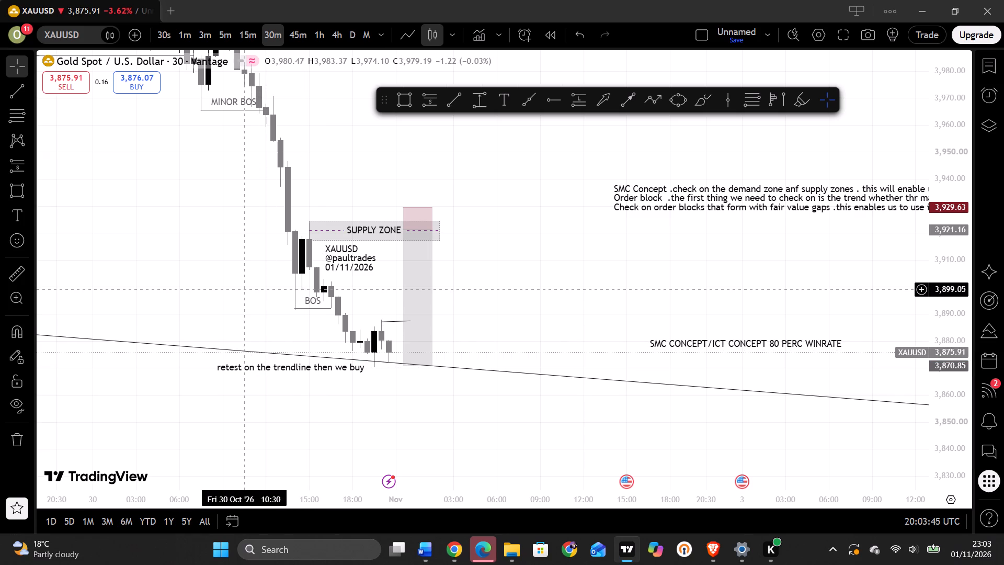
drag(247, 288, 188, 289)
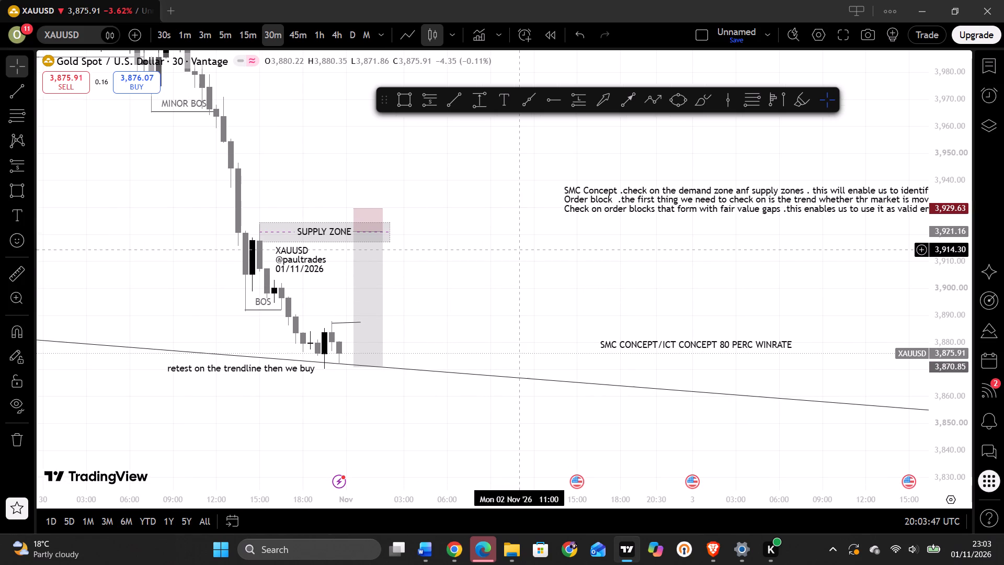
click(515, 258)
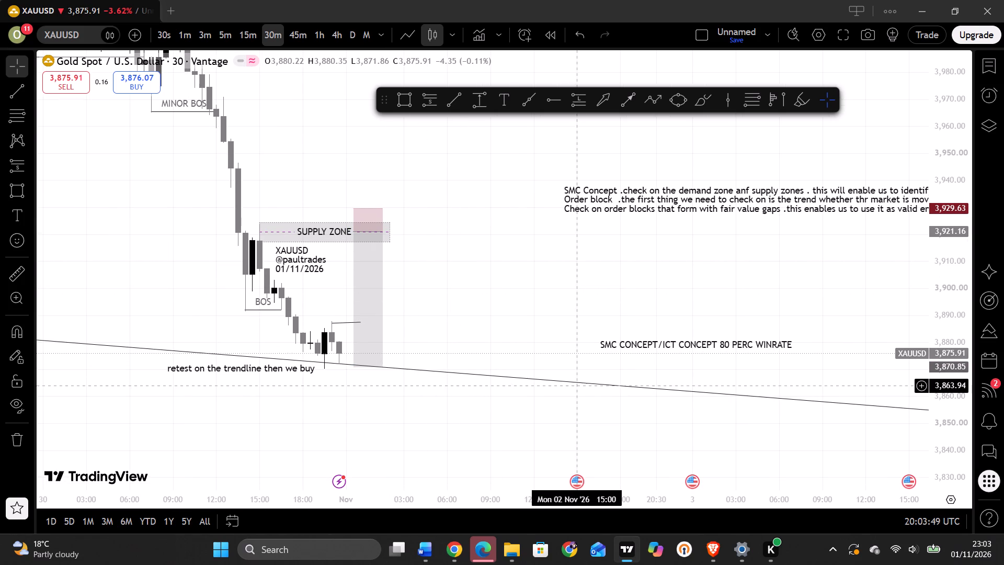
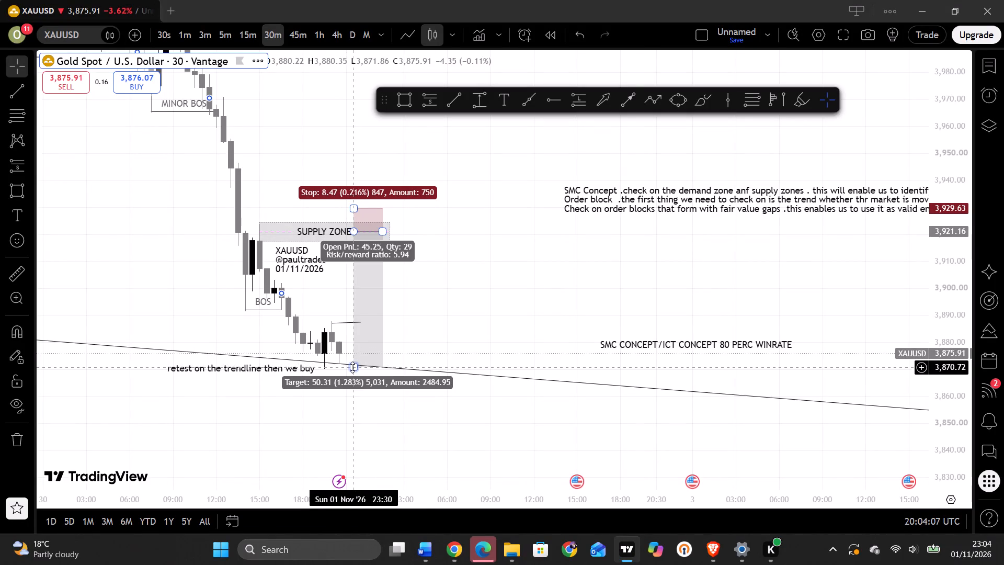
Lower the short position's target to 3,869.99 and extend its end to Mon 02 Nov '26 02:30.
click(352, 367)
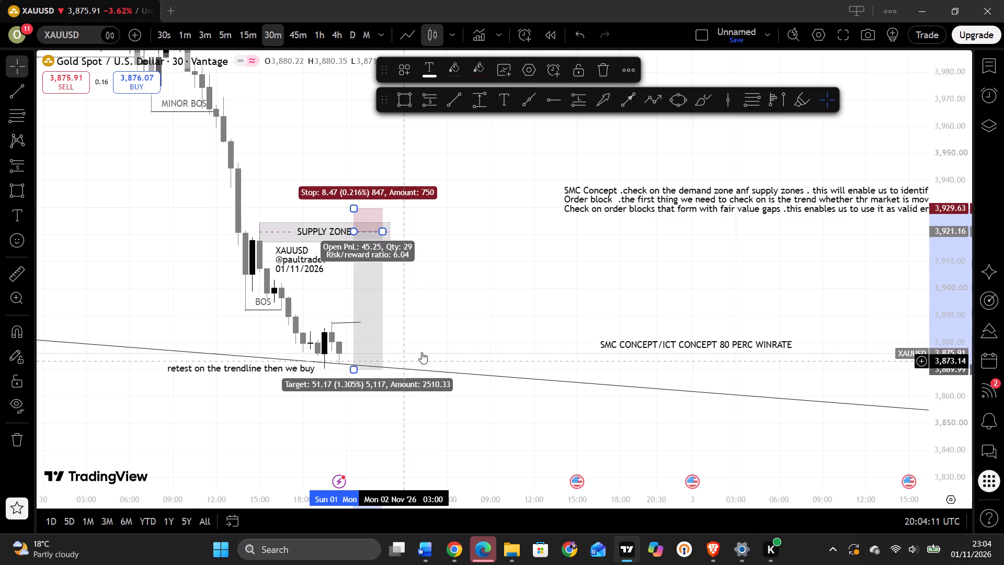
click(432, 343)
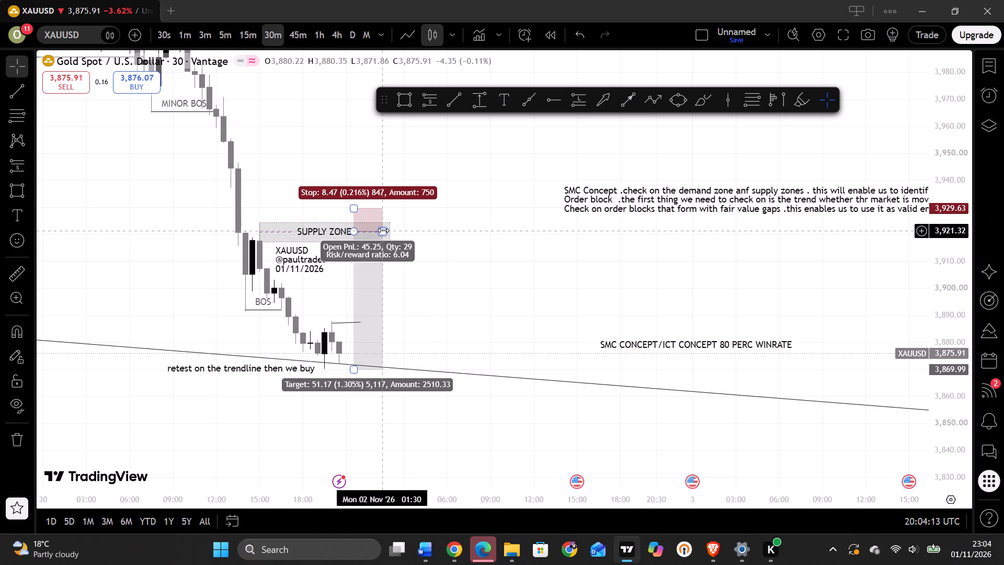
drag(383, 230, 396, 230)
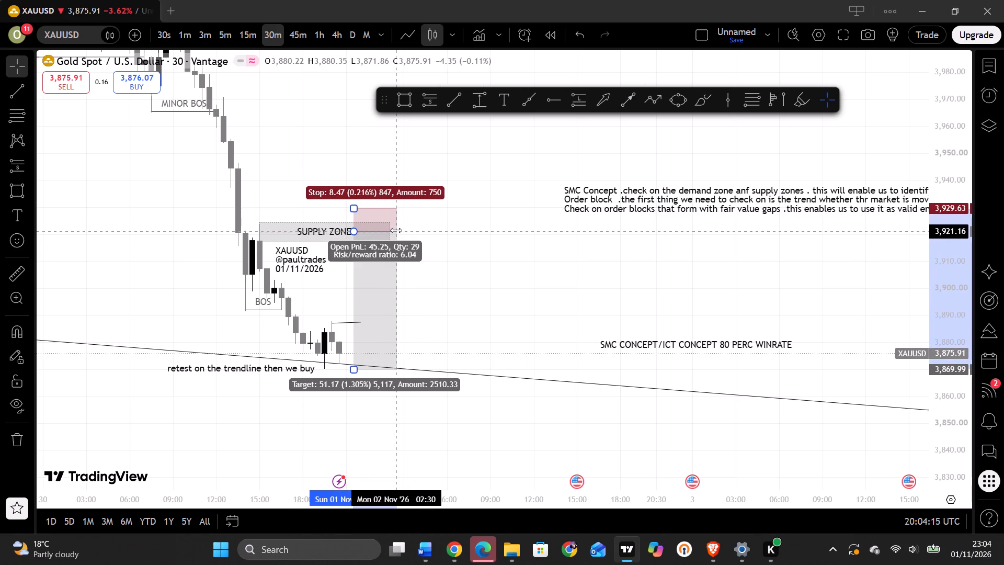
drag(396, 230, 396, 230)
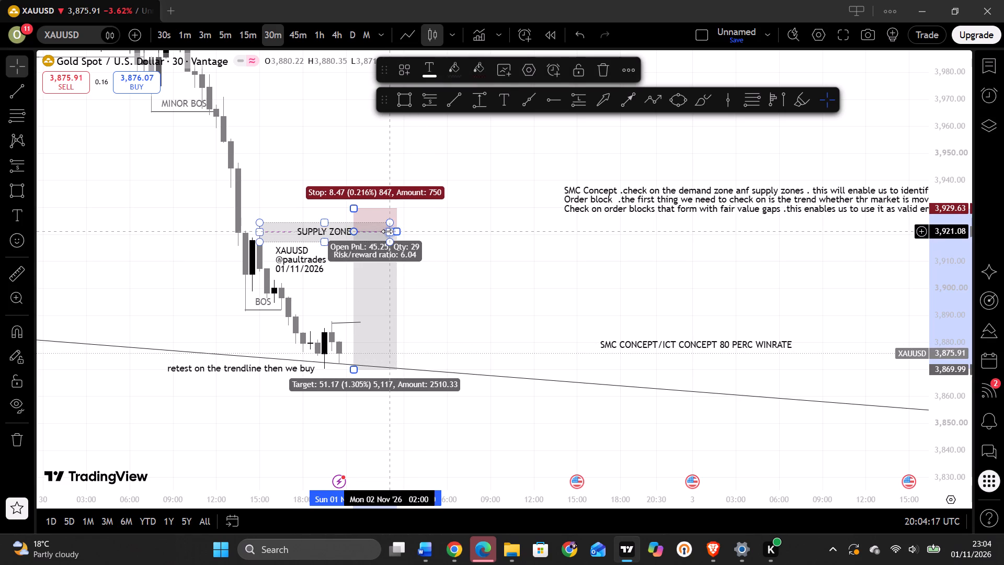
Extend the SUPPLY ZONE rectangle to Mon 02 Nov '26 02:30, level with the end of the short position.
drag(387, 231, 396, 231)
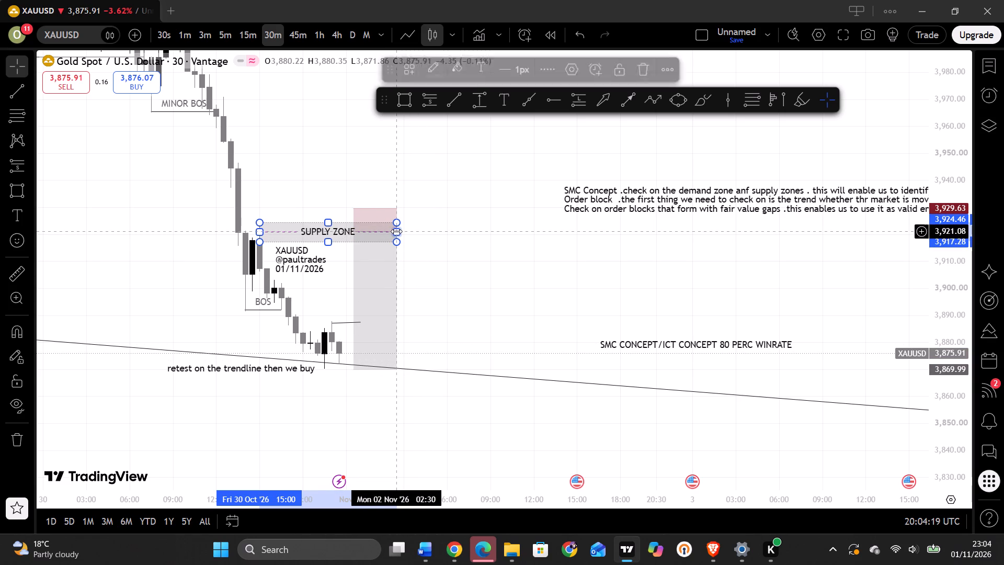
click(444, 235)
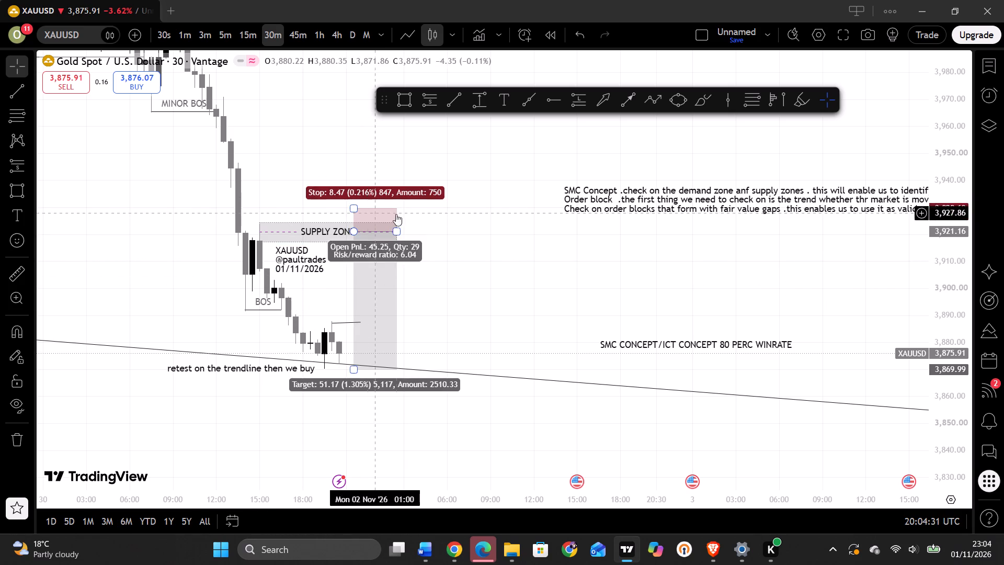
click(627, 259)
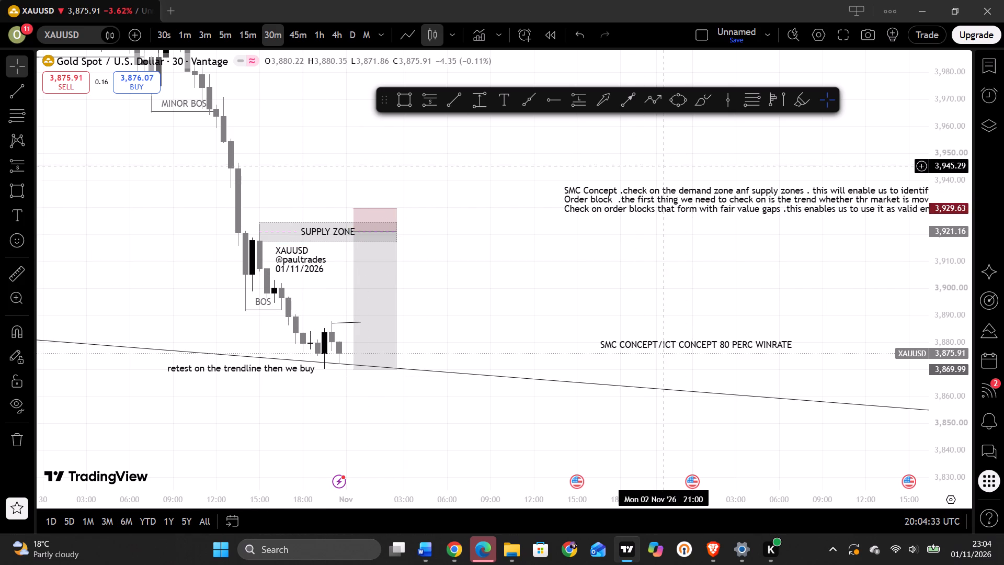
Move the three-line SMC Concept note above the supply zone, starting at Fri 30 Oct '26 15:00 and about 3,952.60.
drag(649, 201, 423, 176)
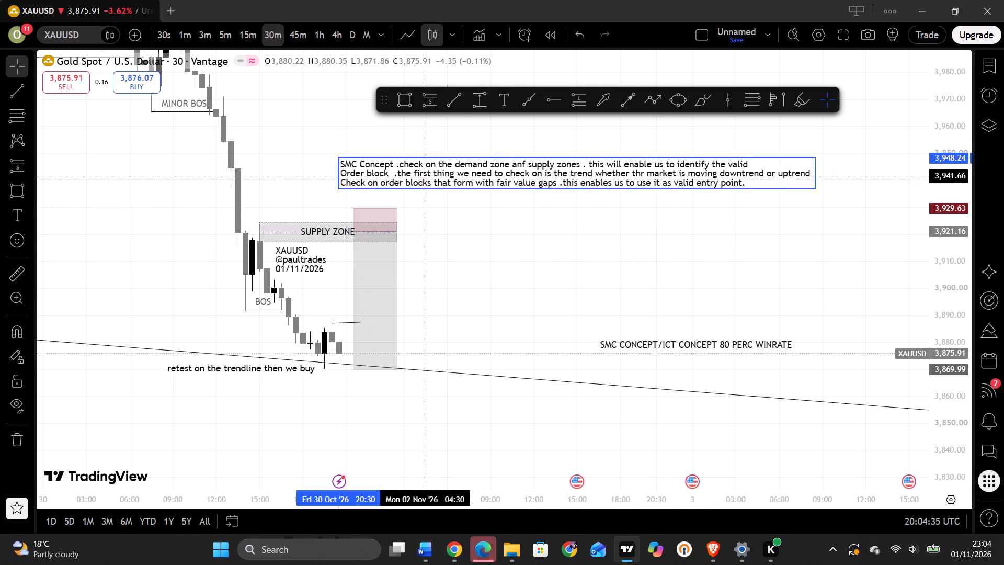
drag(423, 176, 345, 164)
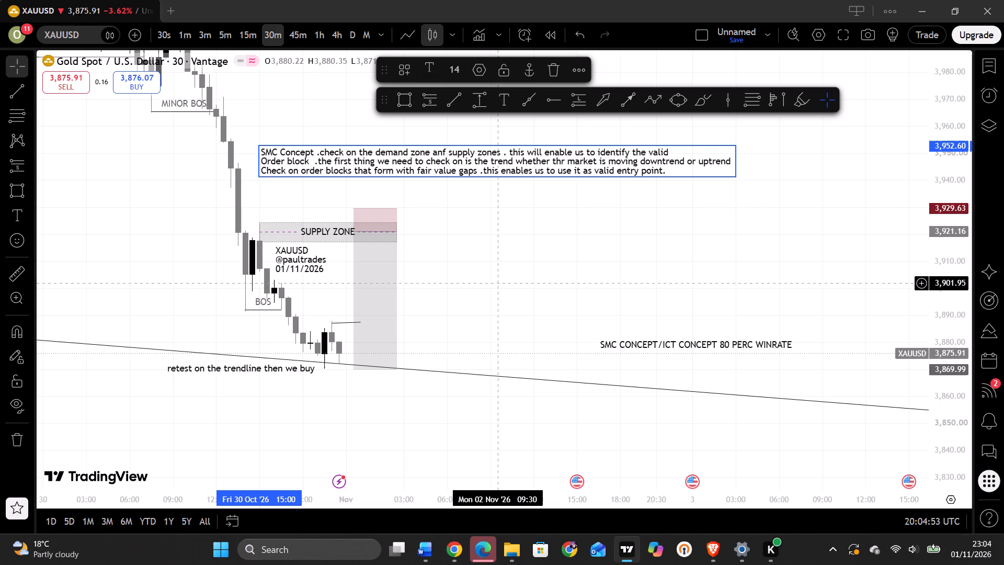
click(496, 312)
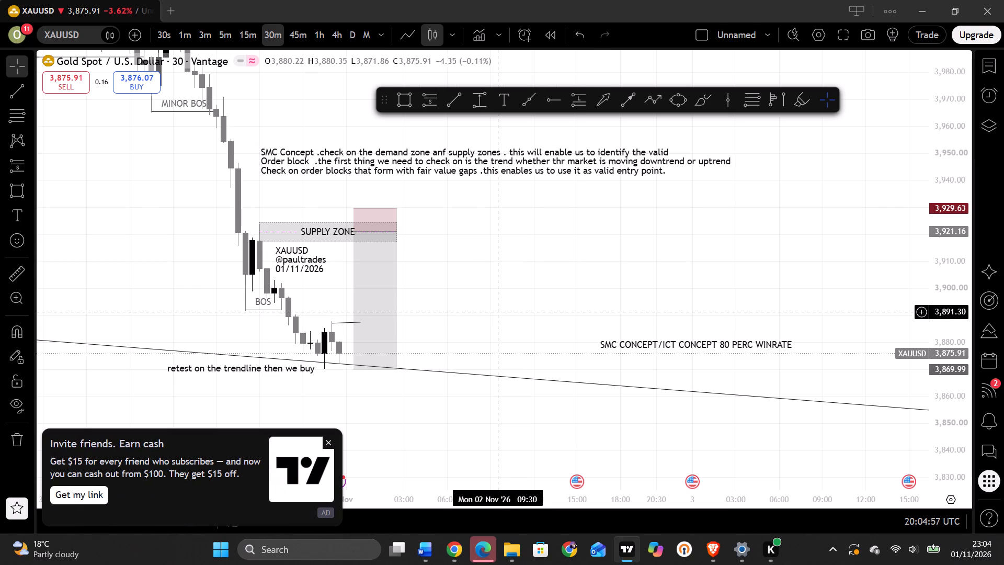
click(327, 444)
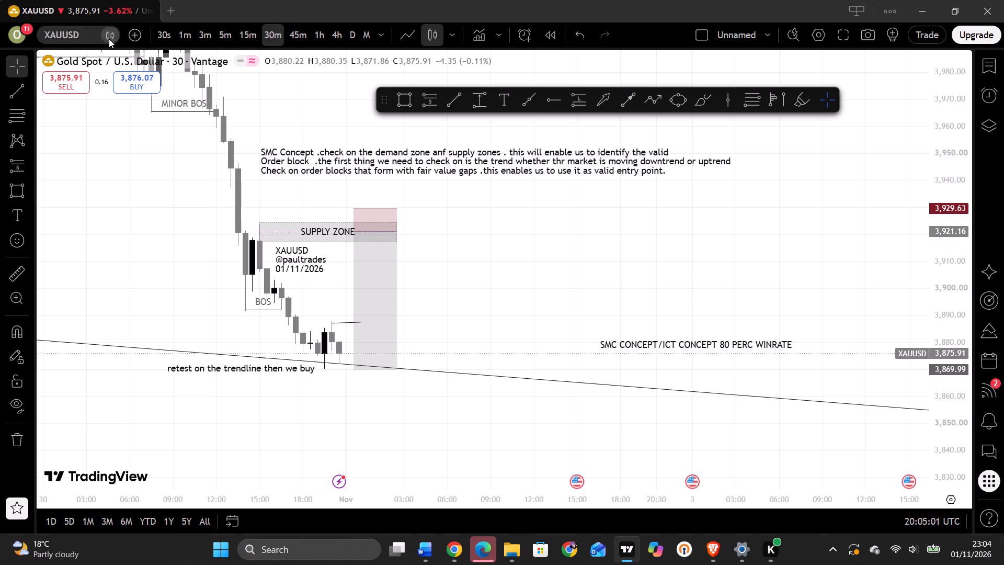
Switch the chart to the OANDA US Nas 100 (NAS100USD) symbol on the 4-hour timeframe.
click(88, 36)
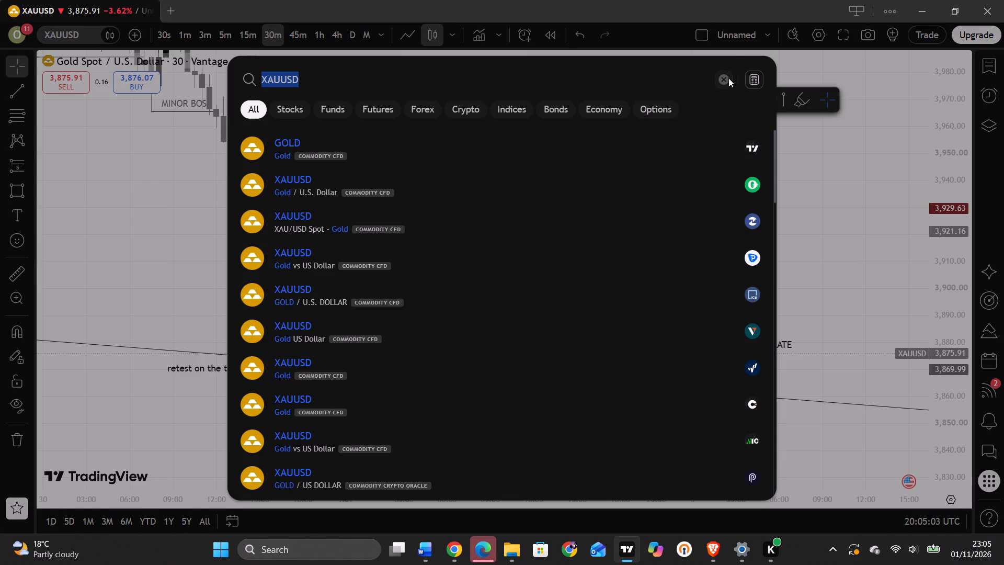
click(727, 78)
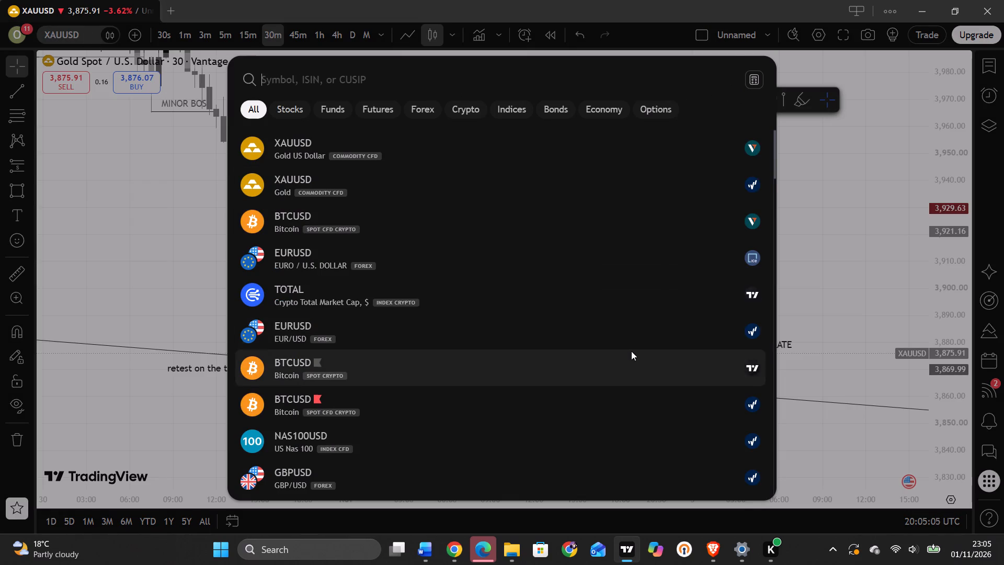
scroll(631, 351, down, 1)
click(583, 367)
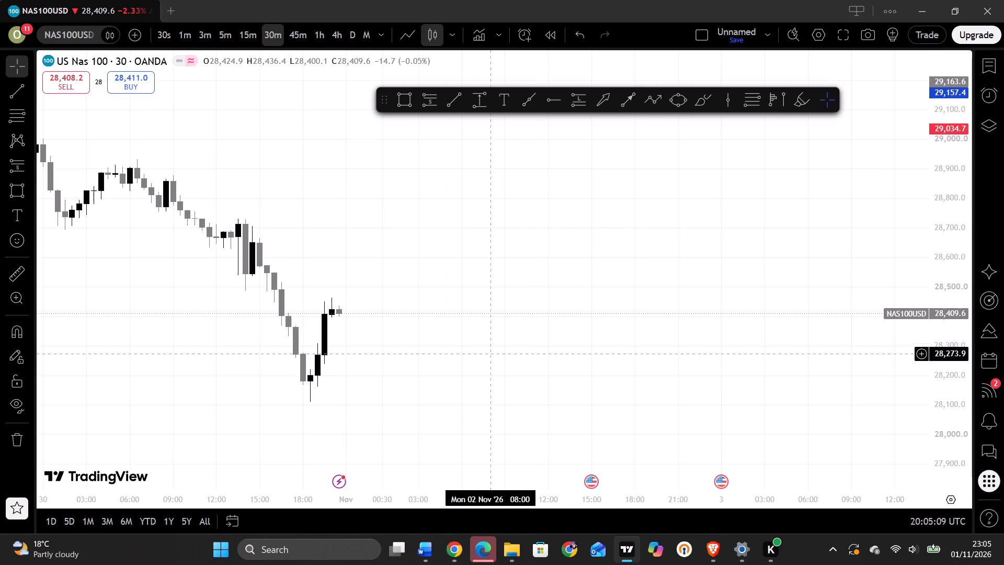
click(328, 37)
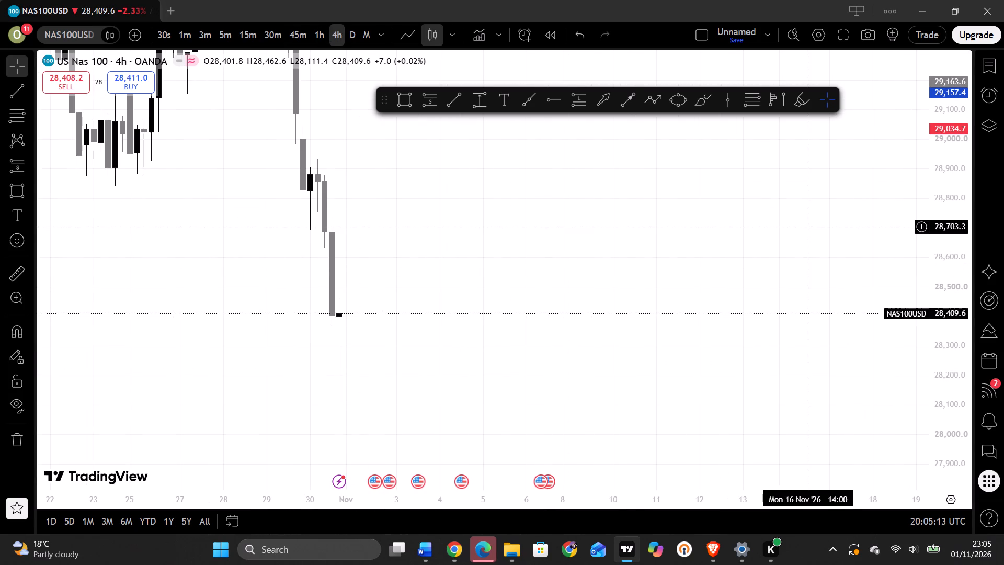
Examine the NAS100USD 4-hour price action from the September rise and early-October BOS markings to the latest candles.
drag(950, 142, 1003, 364)
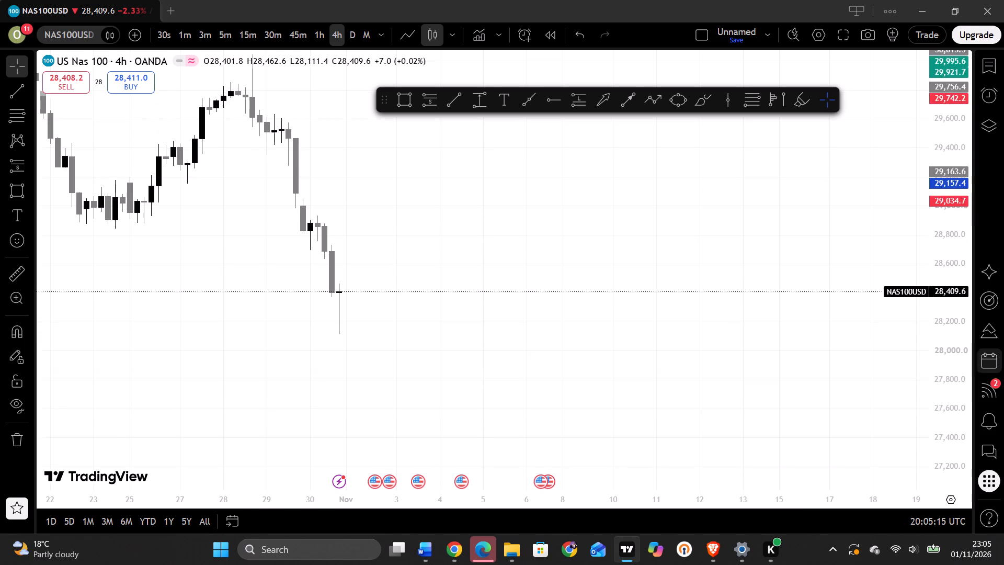
drag(1003, 364, 1003, 471)
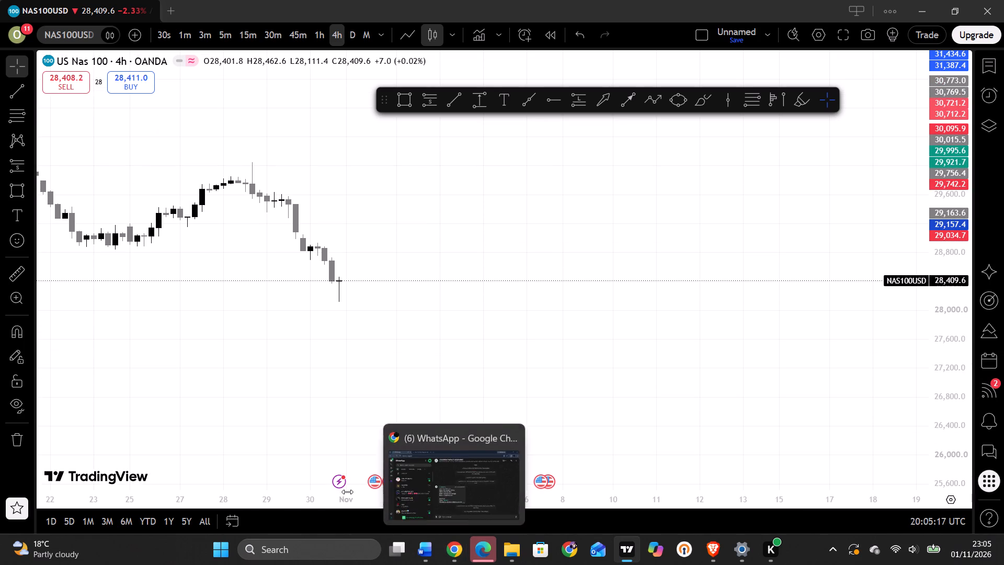
drag(327, 501, 541, 556)
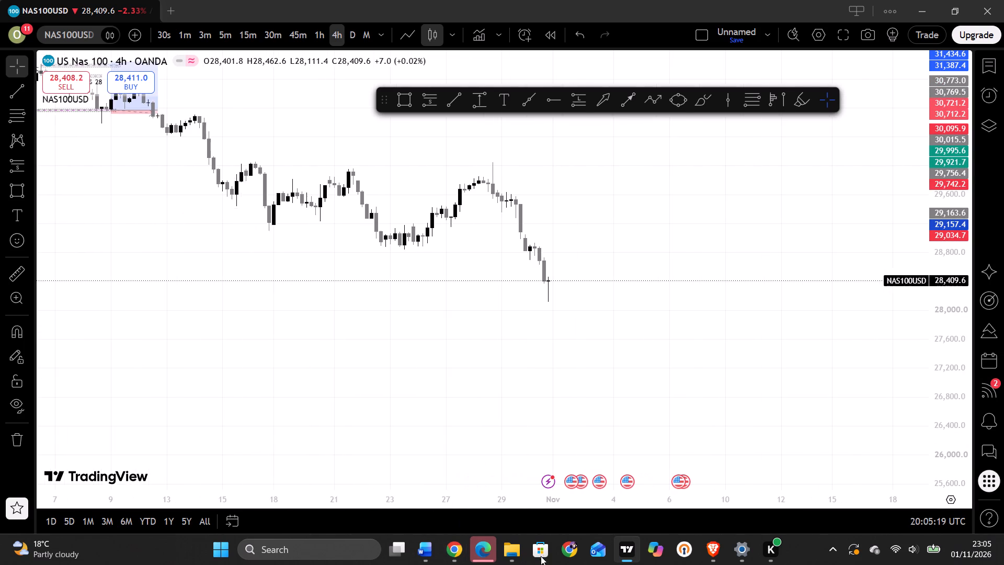
drag(541, 556, 655, 564)
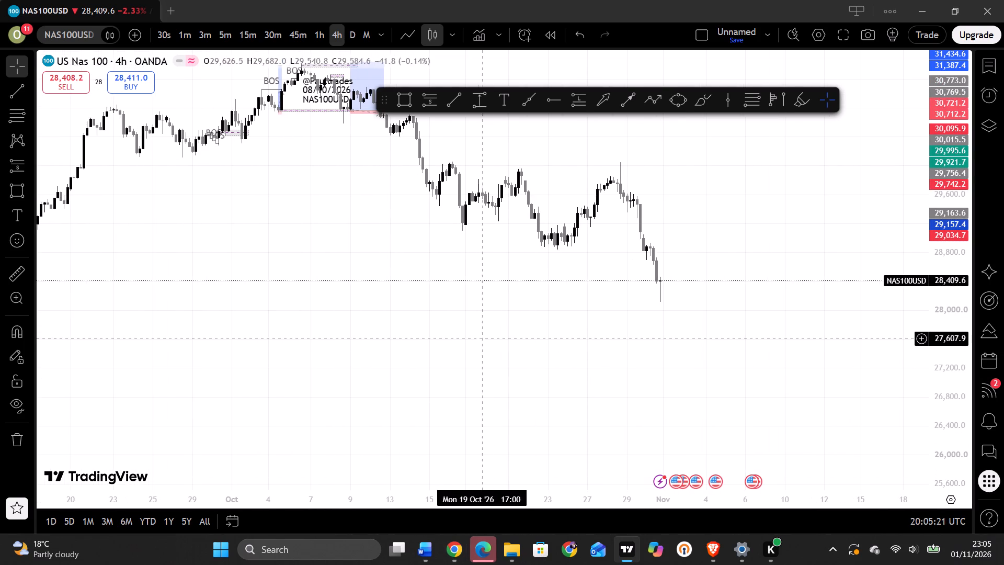
drag(327, 270, 322, 389)
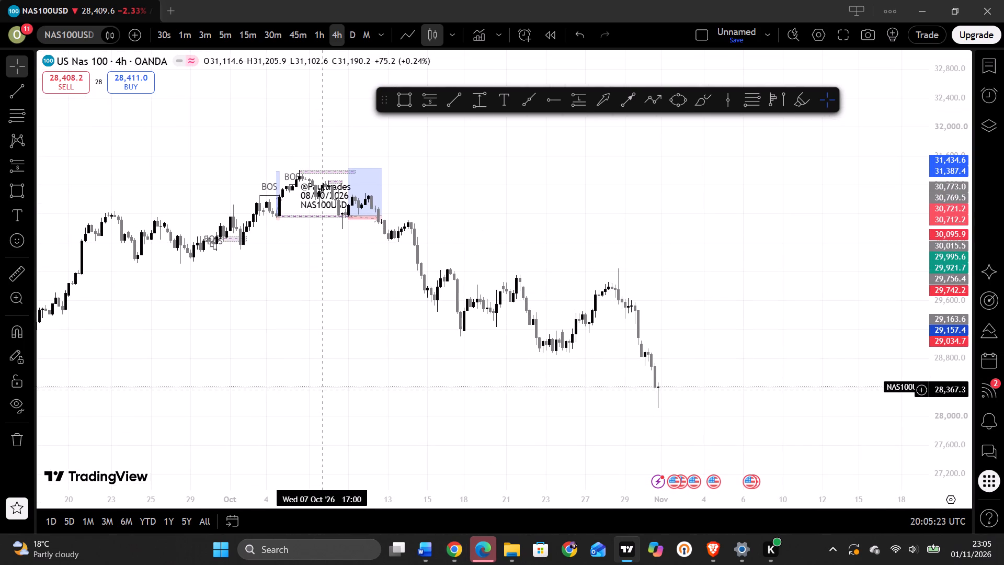
drag(322, 389, 322, 394)
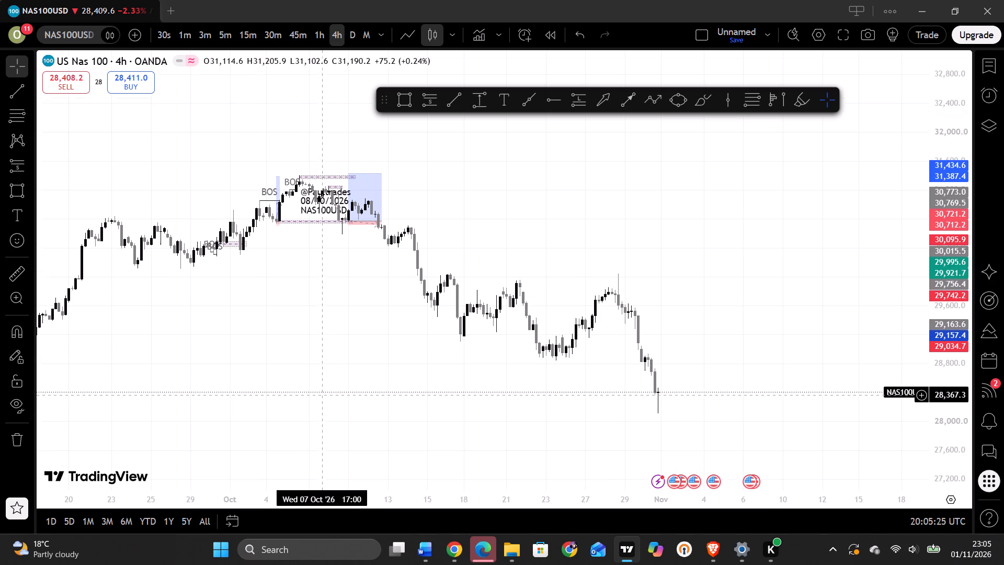
drag(322, 394, 305, 374)
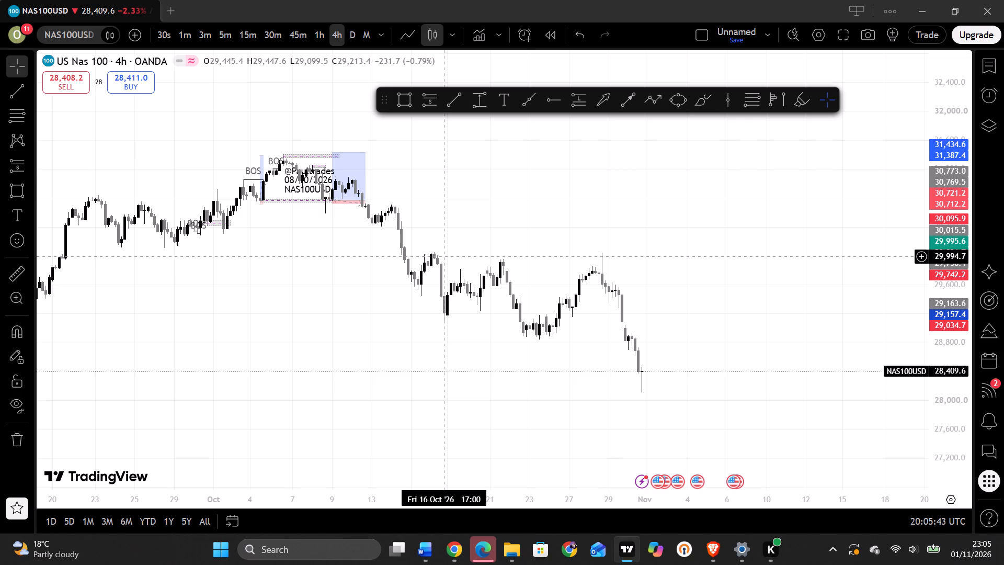
drag(328, 241, 522, 325)
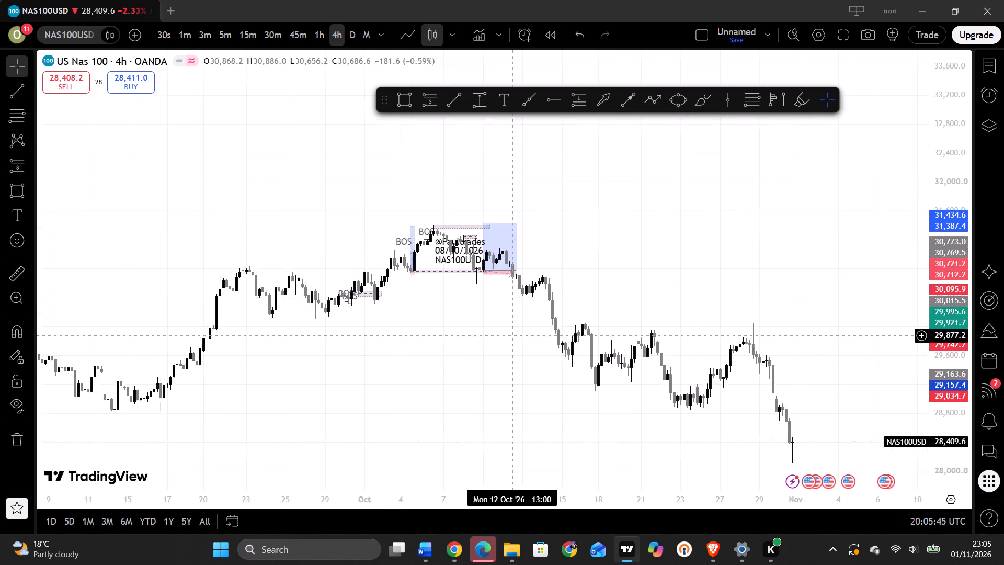
drag(522, 325, 547, 281)
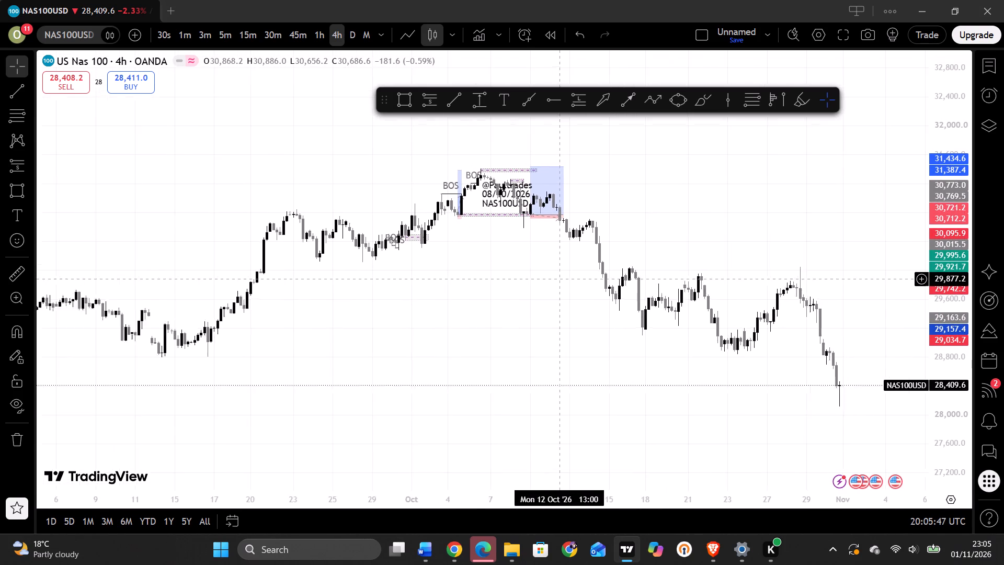
drag(547, 281, 518, 287)
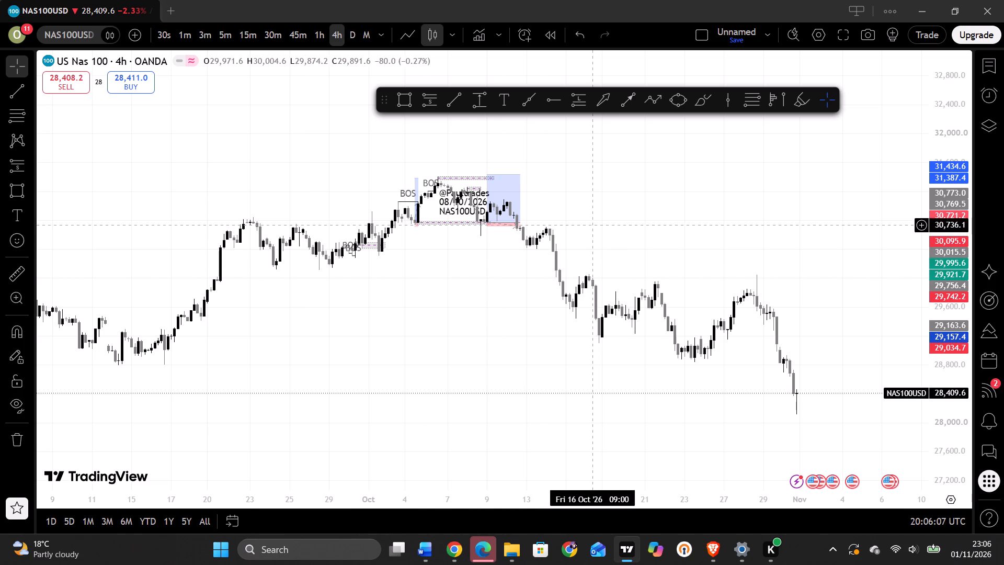
Draw a descending trendline from the Mon 12 Oct '26 01:00 high at about 31,124.8 to Tue 03 Nov '26 10:00 at about 28,050.9.
click(451, 101)
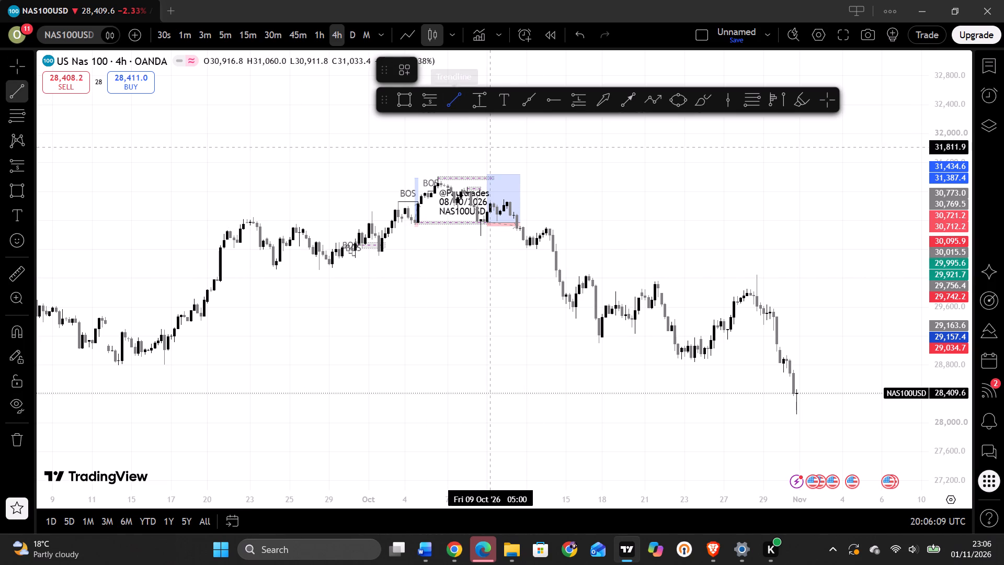
click(506, 197)
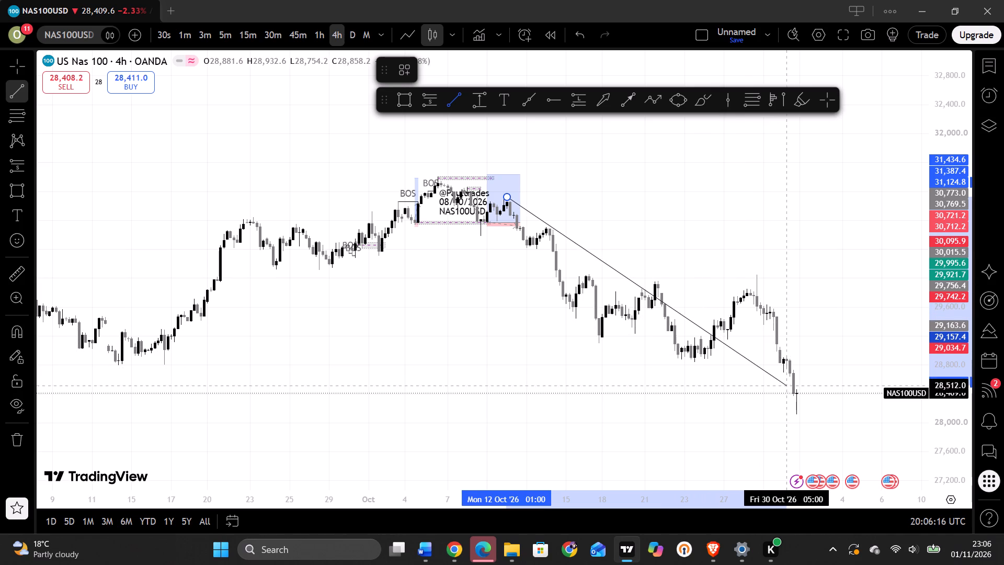
click(829, 419)
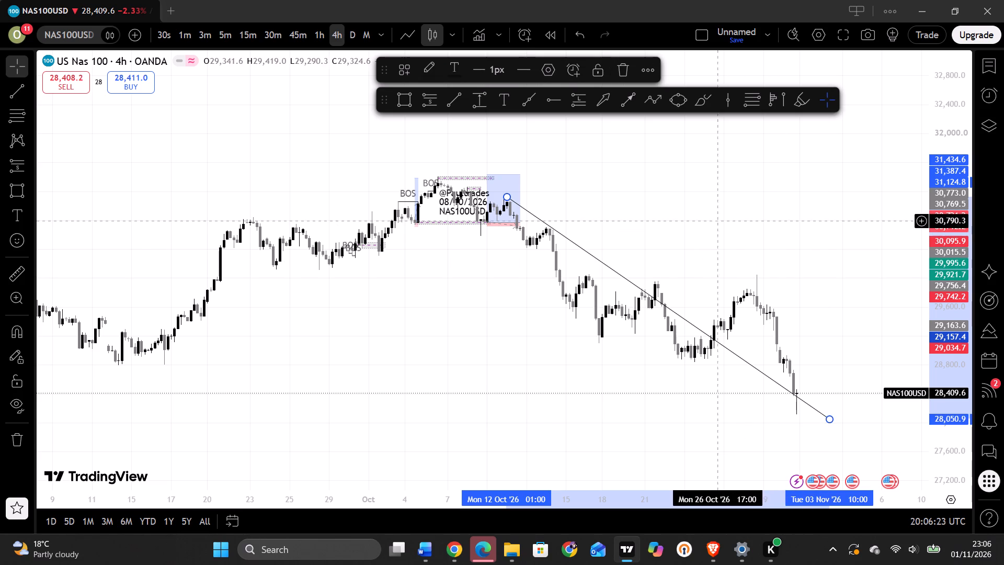
click(715, 217)
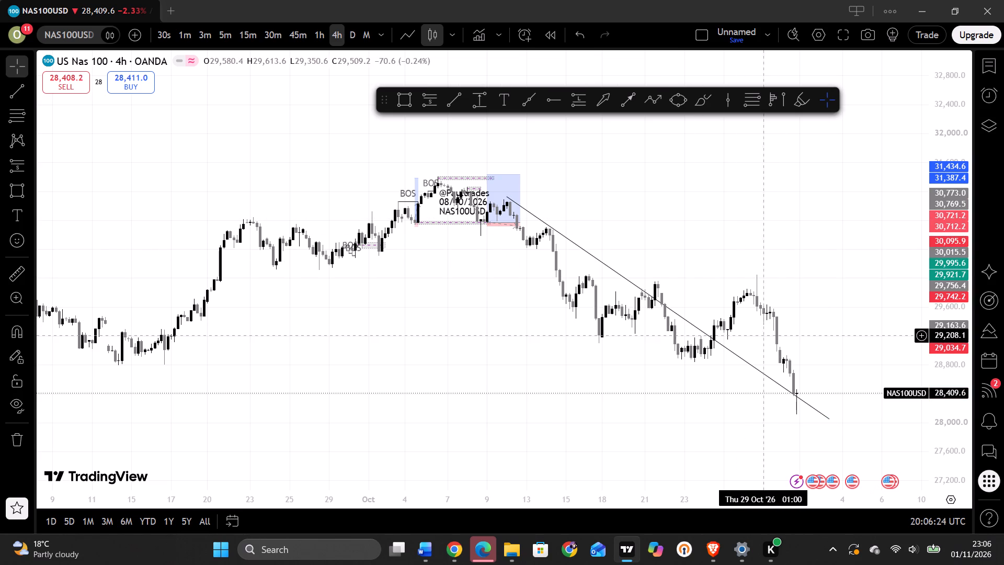
Place a long position at the latest candle where it meets the trendline, entry about 28,394.5, with its target raised to about 30,039.9.
drag(739, 401, 650, 360)
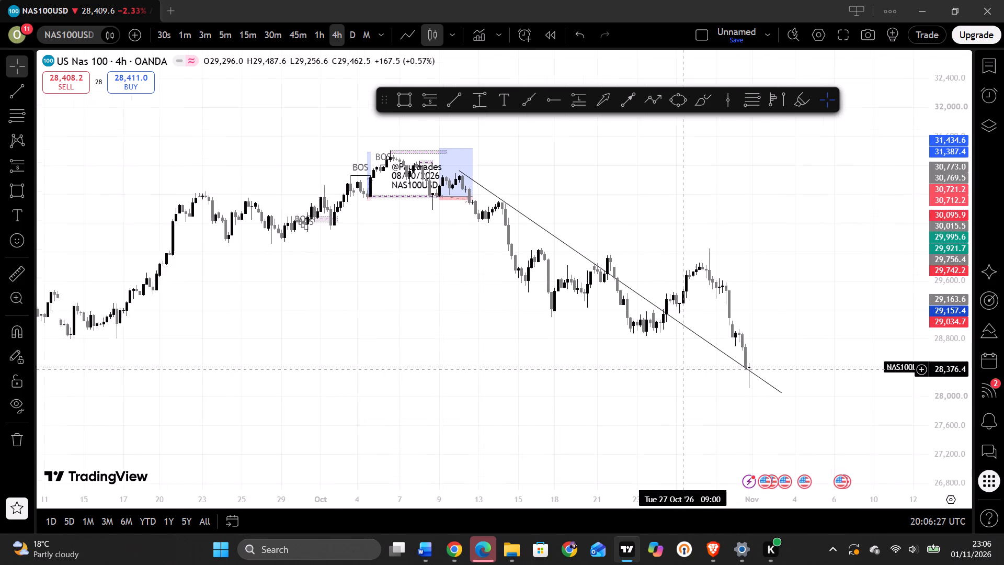
drag(650, 360, 567, 369)
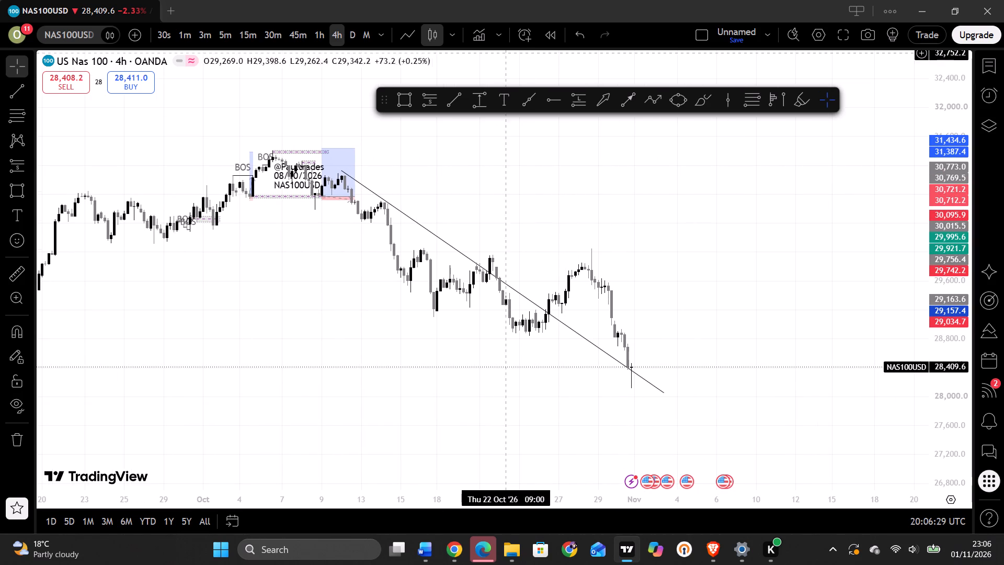
click(583, 100)
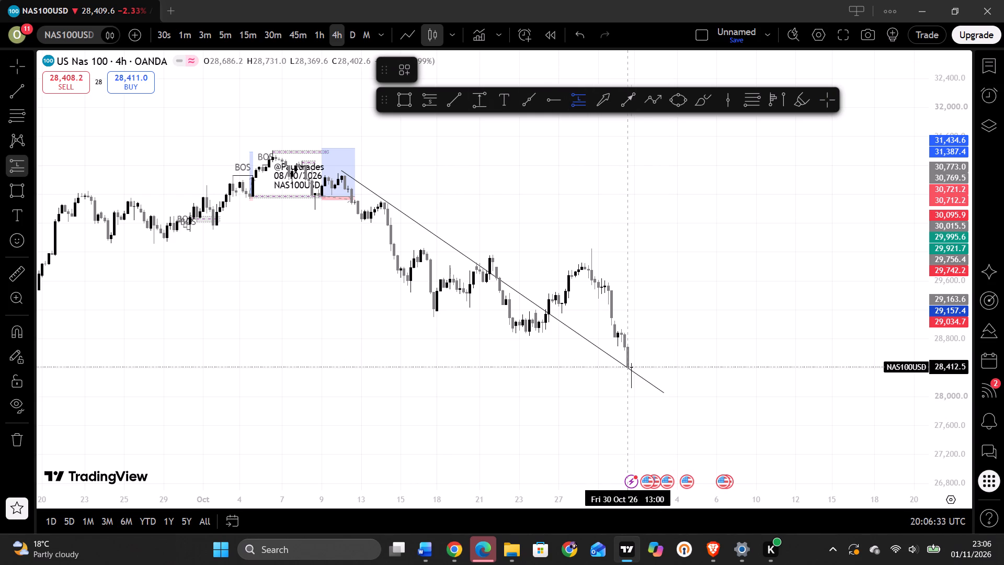
click(633, 368)
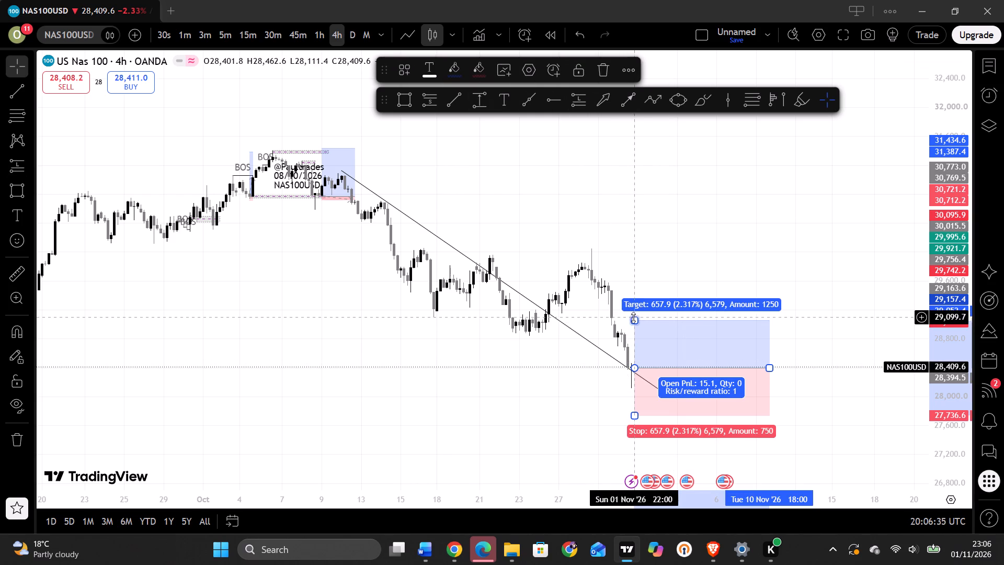
drag(634, 319, 611, 248)
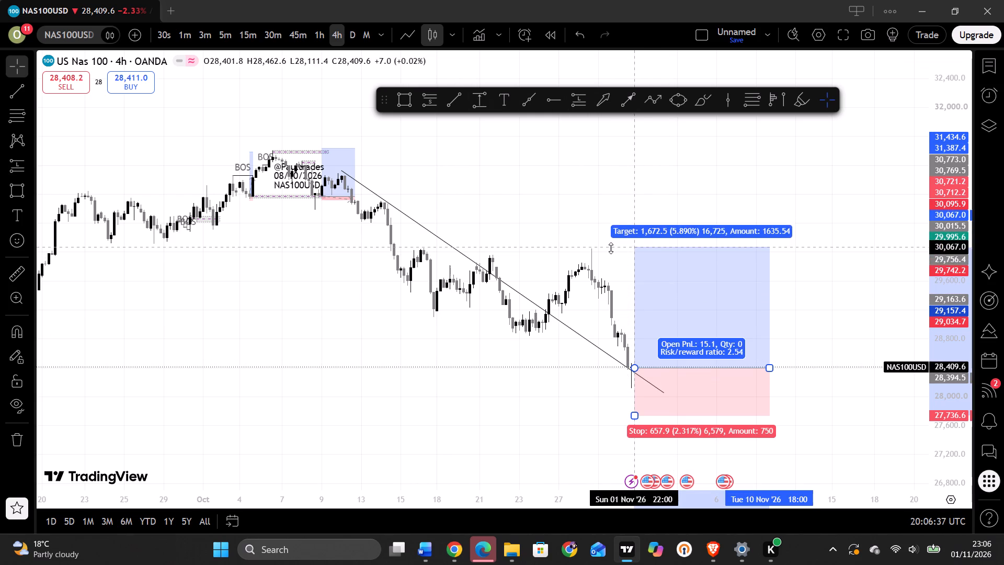
drag(611, 248, 610, 249)
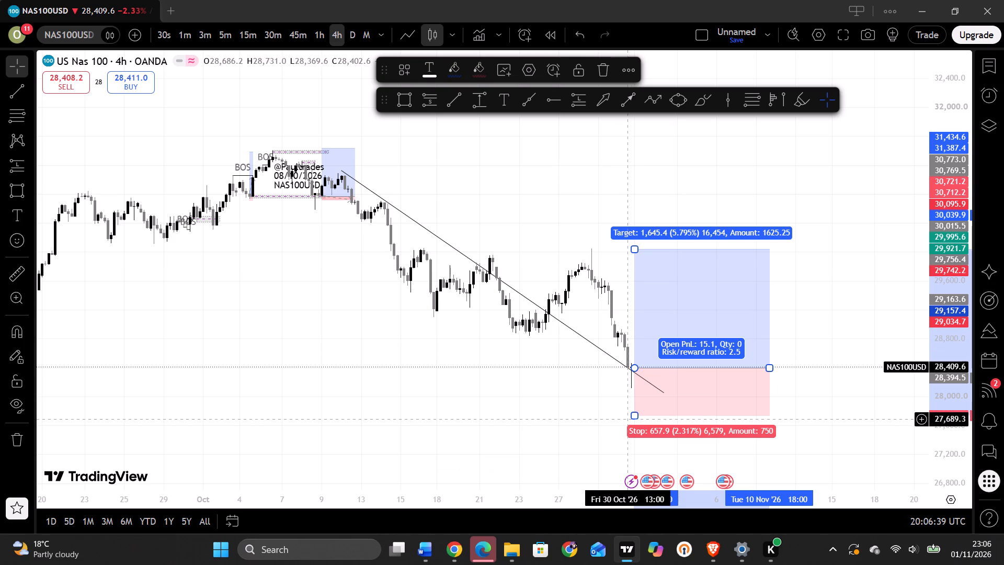
Tighten the NAS100USD long position's stop by raising it to about 27,942.4.
drag(633, 416, 627, 395)
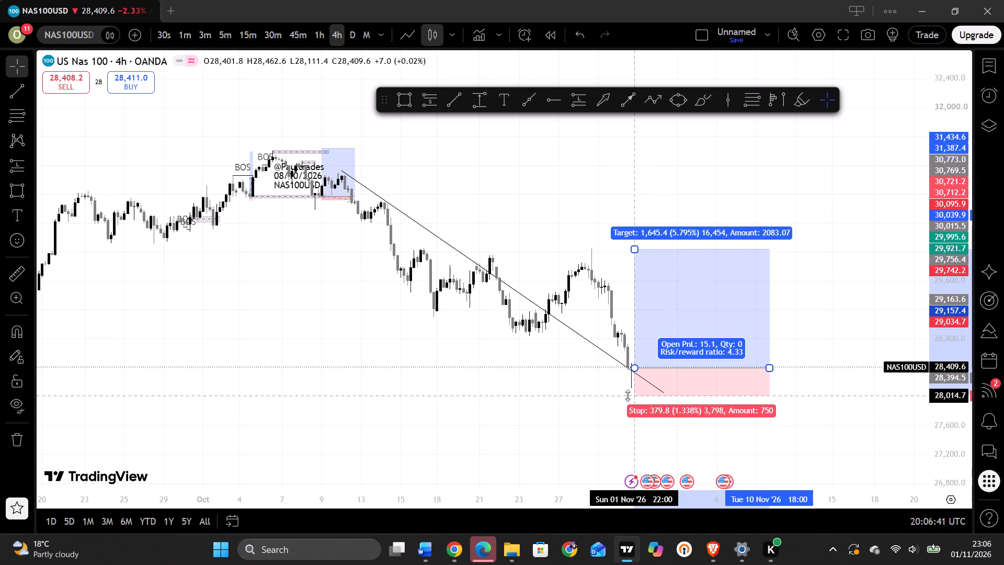
drag(627, 395, 628, 400)
click(500, 379)
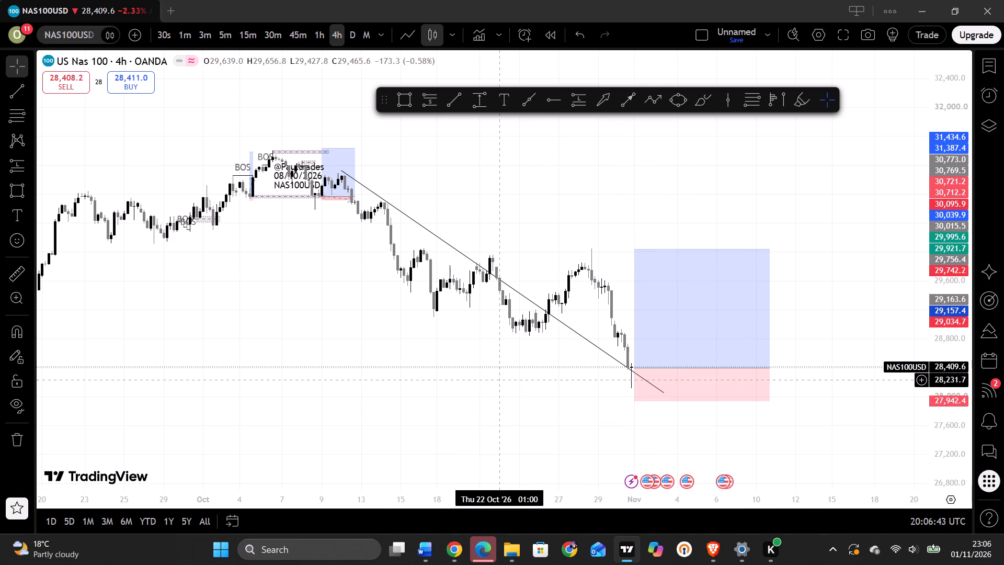
Draw a lower descending trendline from Fri 02 Oct '26 17:00 at about 31,088.7 to Thu 29 Oct '26 17:00 at about 27,544.6.
click(450, 98)
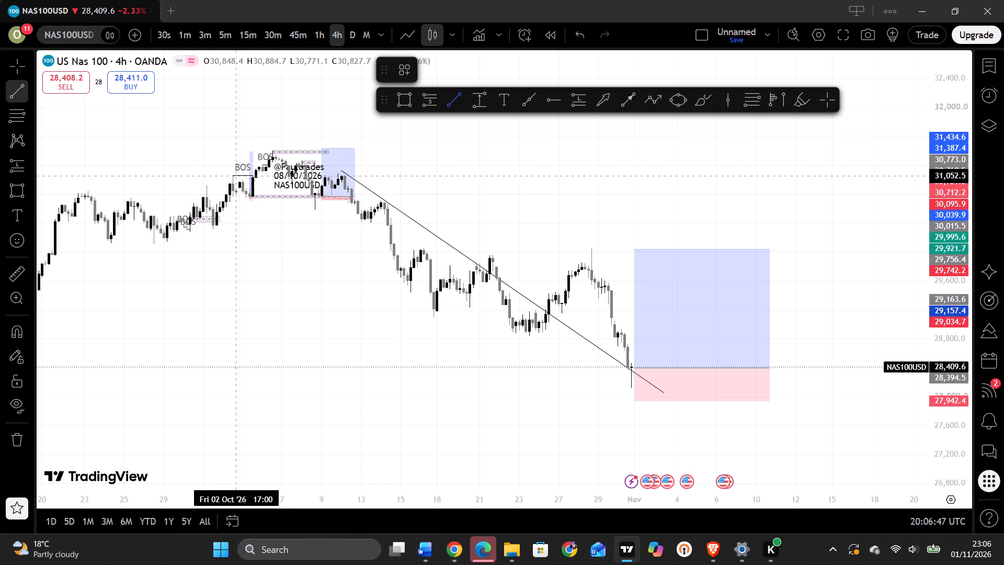
drag(235, 173, 327, 267)
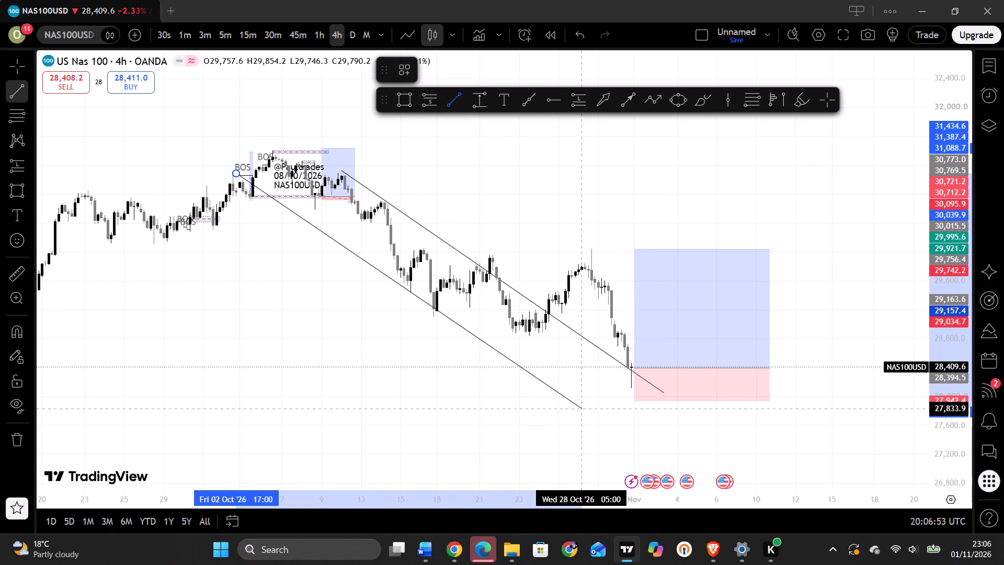
click(611, 430)
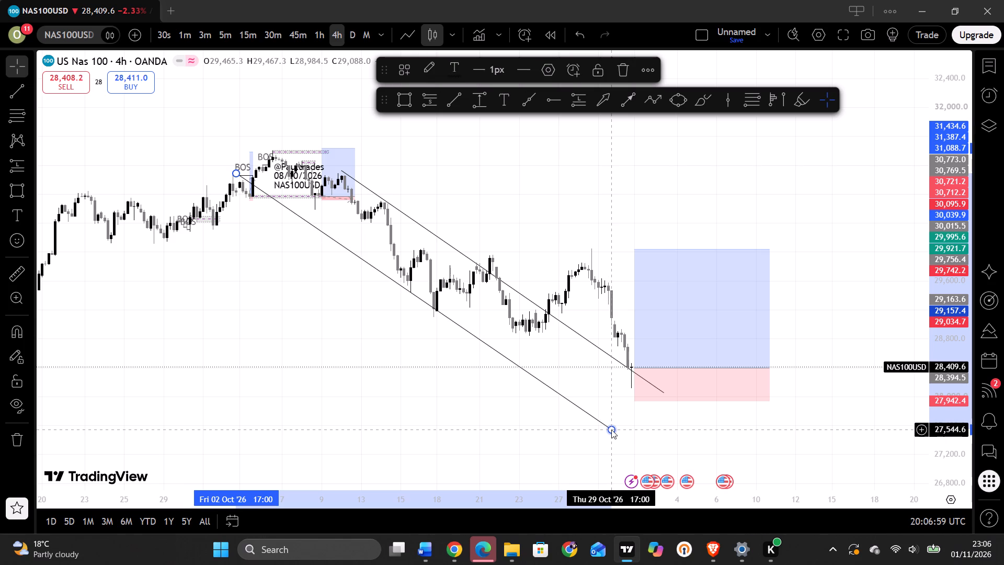
click(610, 358)
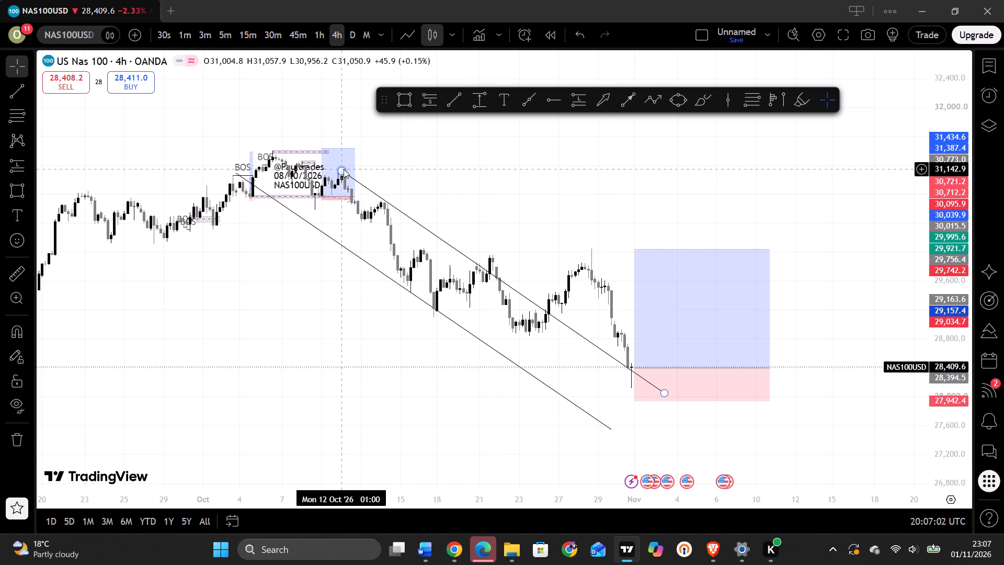
Fine-tune the upper trendline's starting point to Mon 12 Oct '26 01:00 at about 31,097.7, keeping its other end in place.
drag(344, 167, 341, 167)
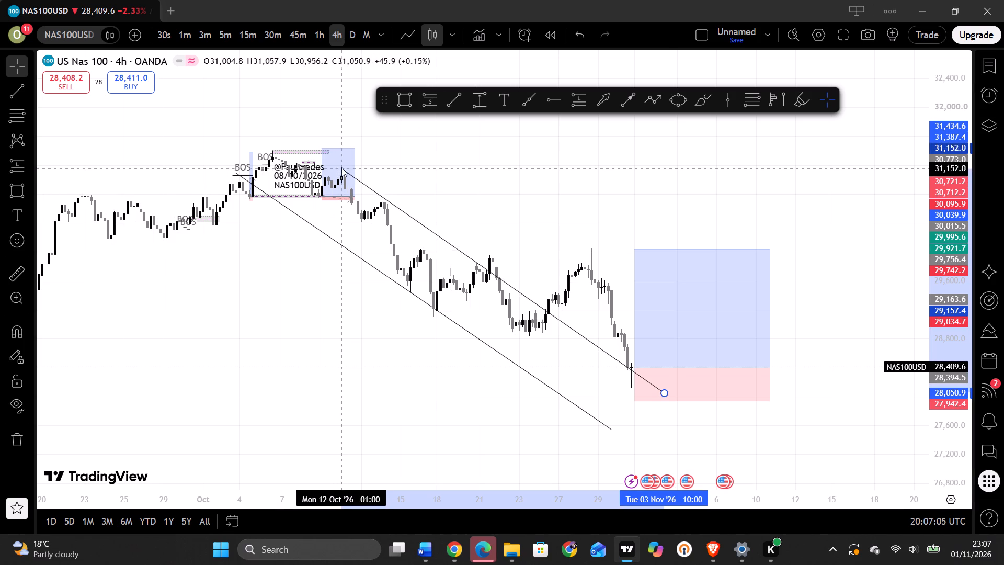
drag(341, 167, 337, 170)
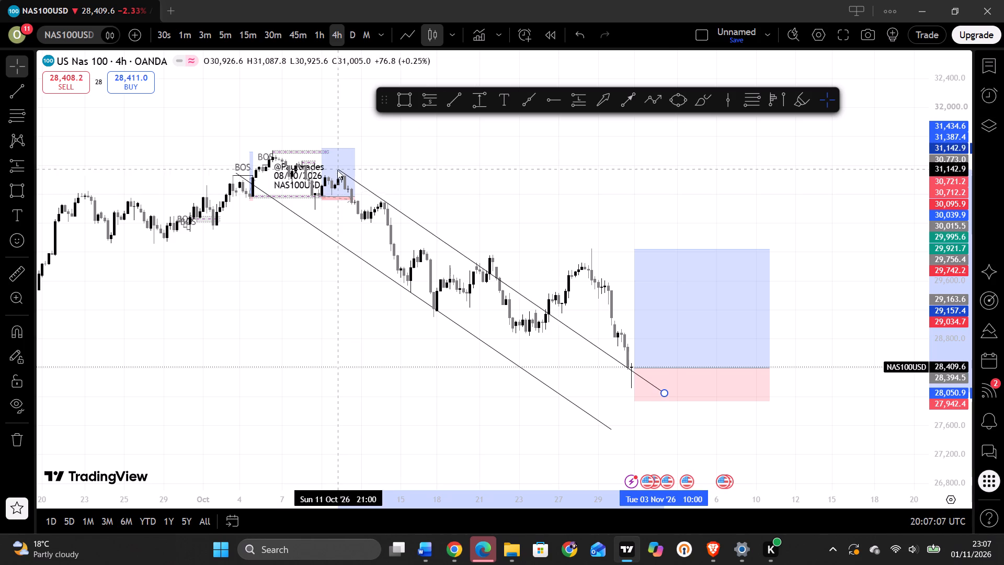
drag(337, 170, 338, 194)
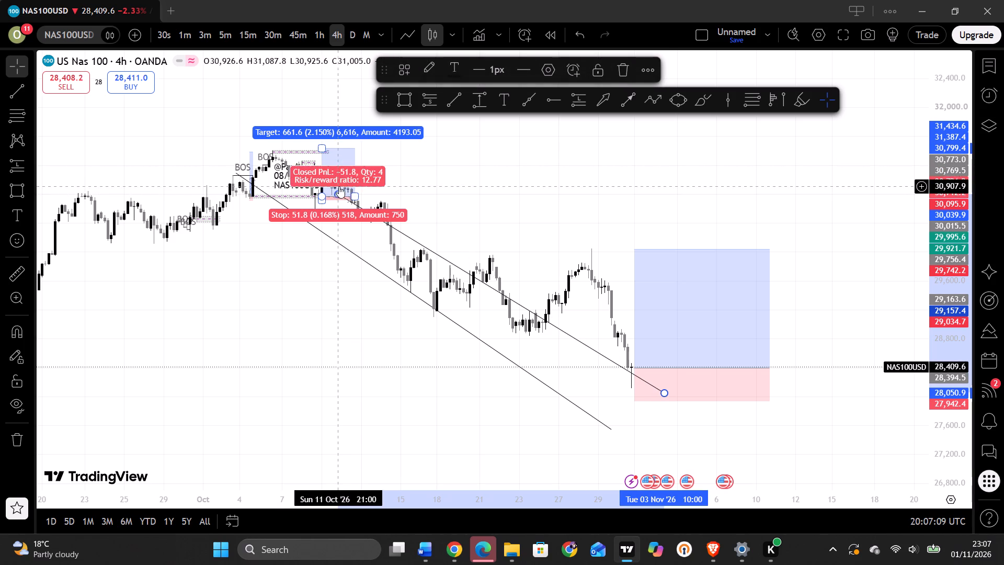
click(450, 186)
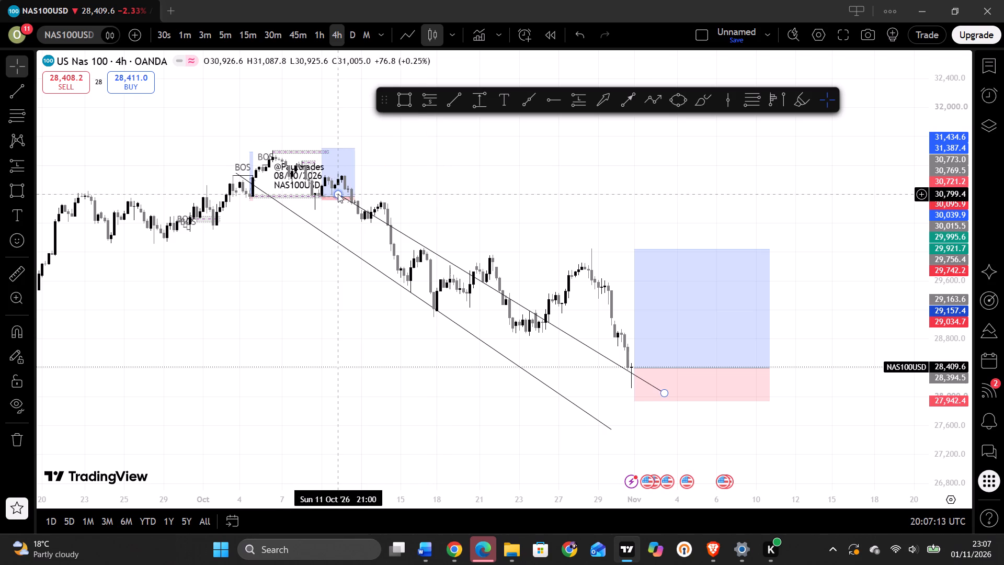
drag(338, 194, 336, 173)
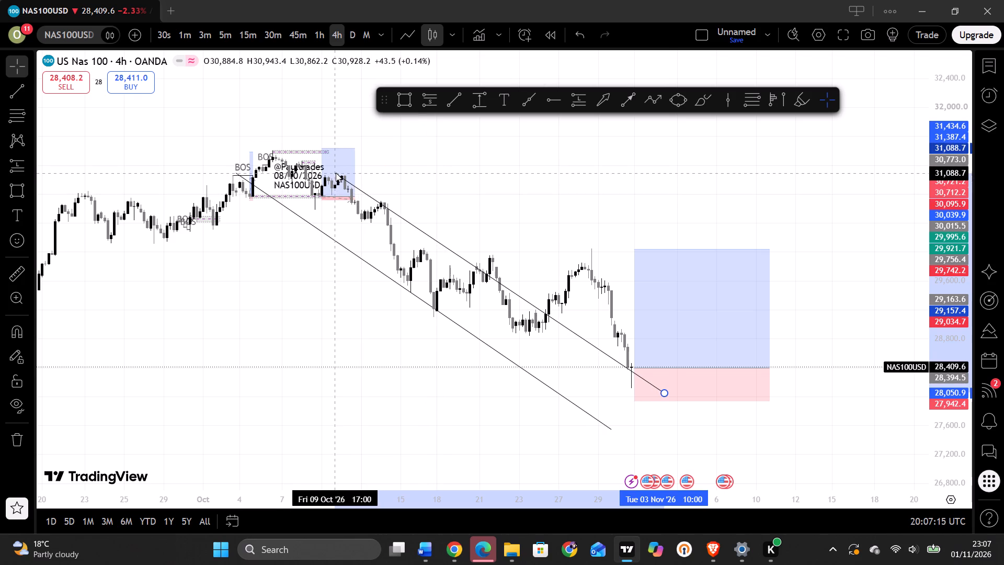
drag(336, 173, 344, 172)
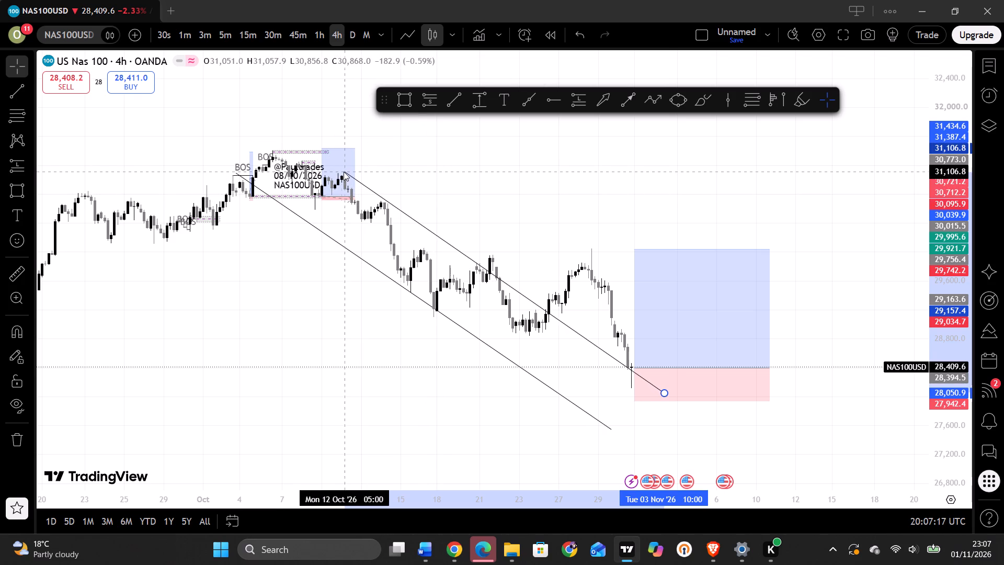
drag(344, 172, 342, 172)
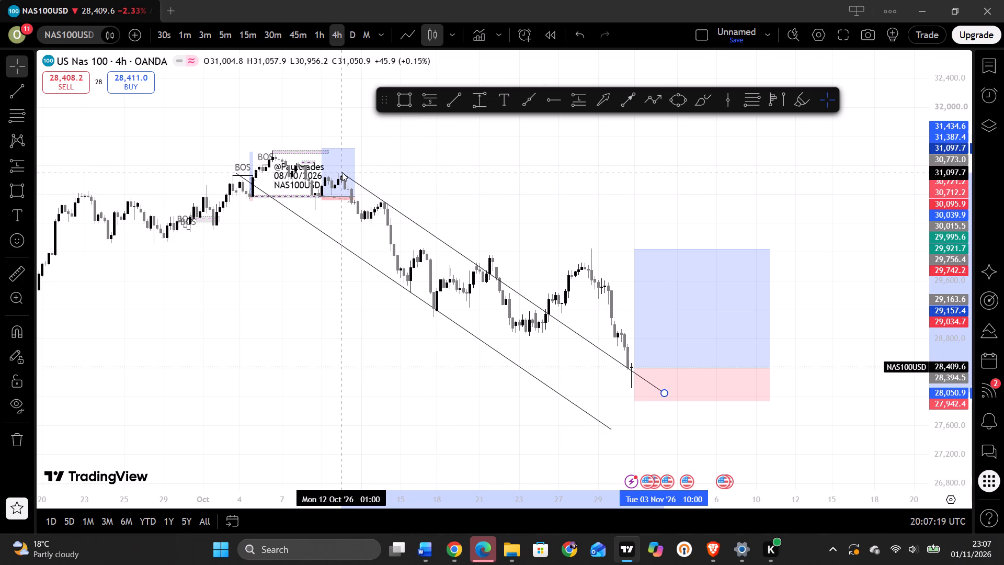
drag(342, 172, 342, 174)
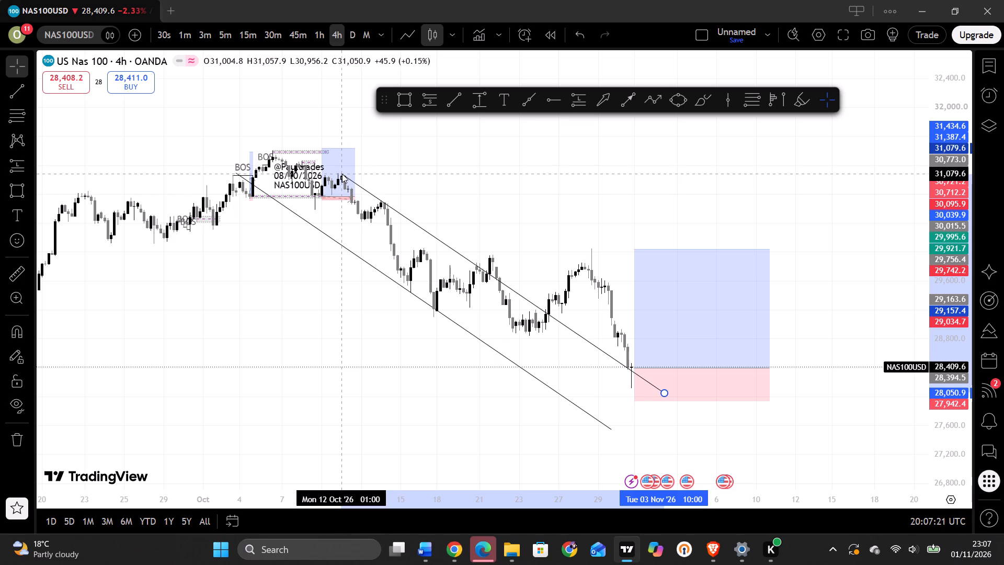
drag(342, 174, 342, 172)
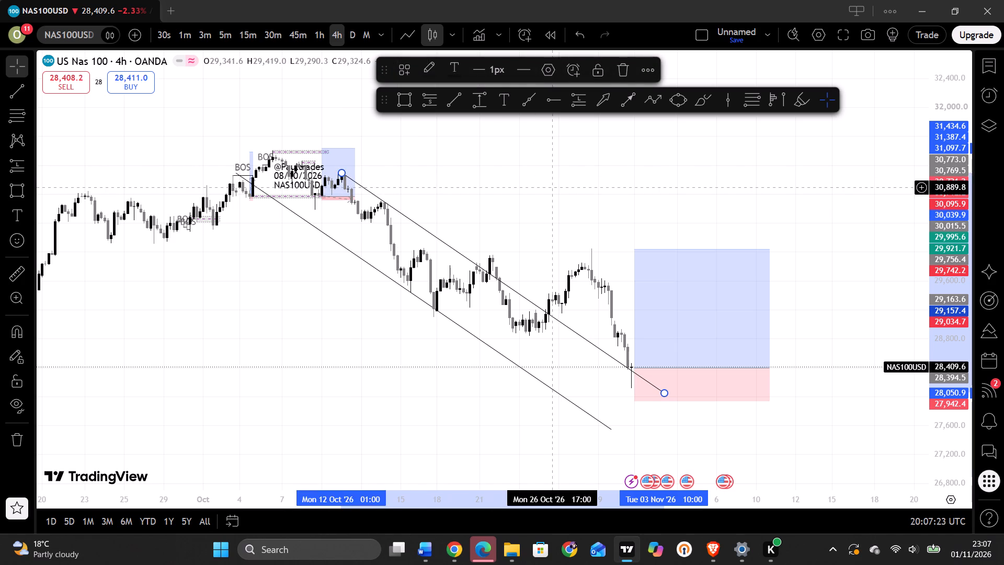
click(554, 187)
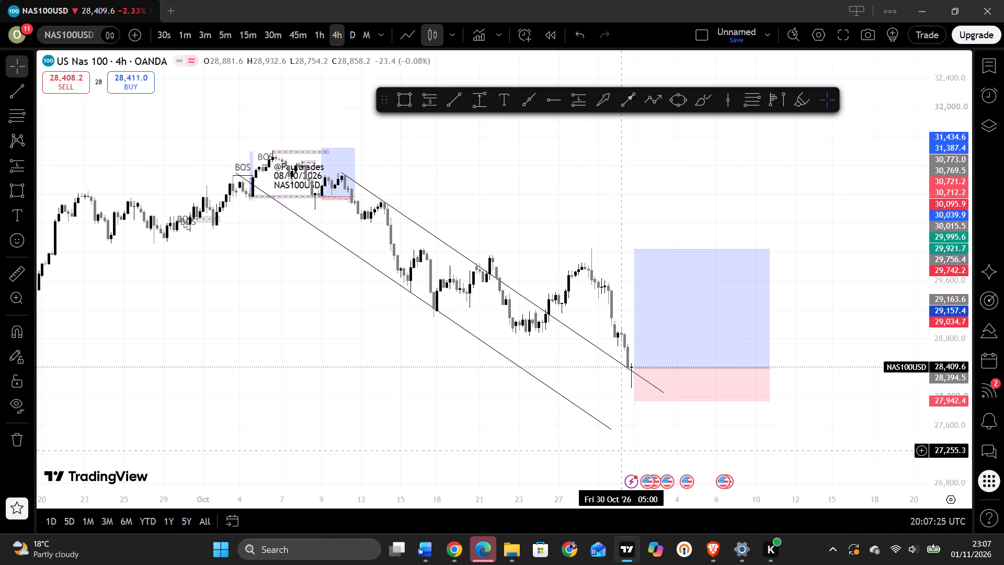
Switch the chart to the Vantage gold symbol (XAUUSD).
click(76, 33)
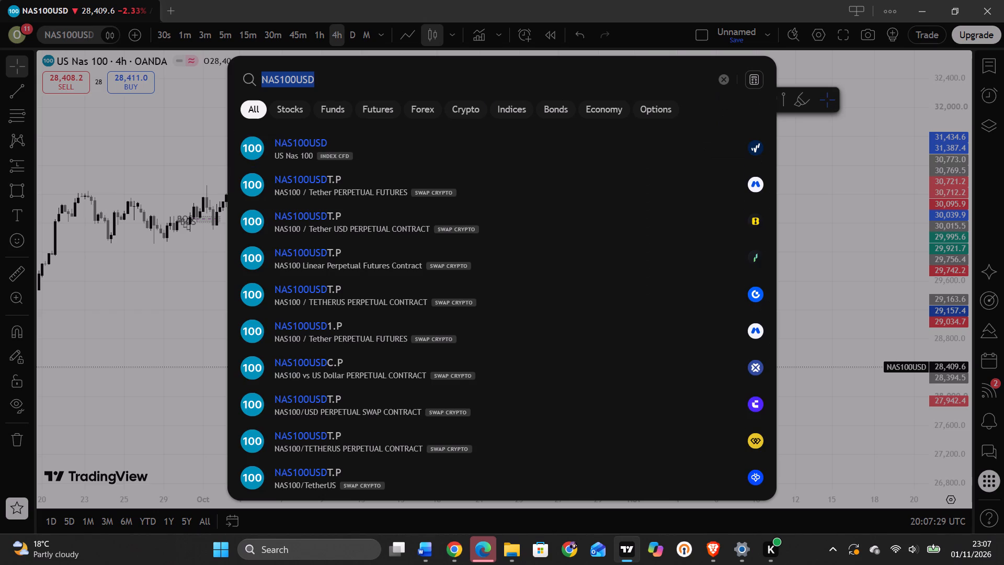
click(721, 75)
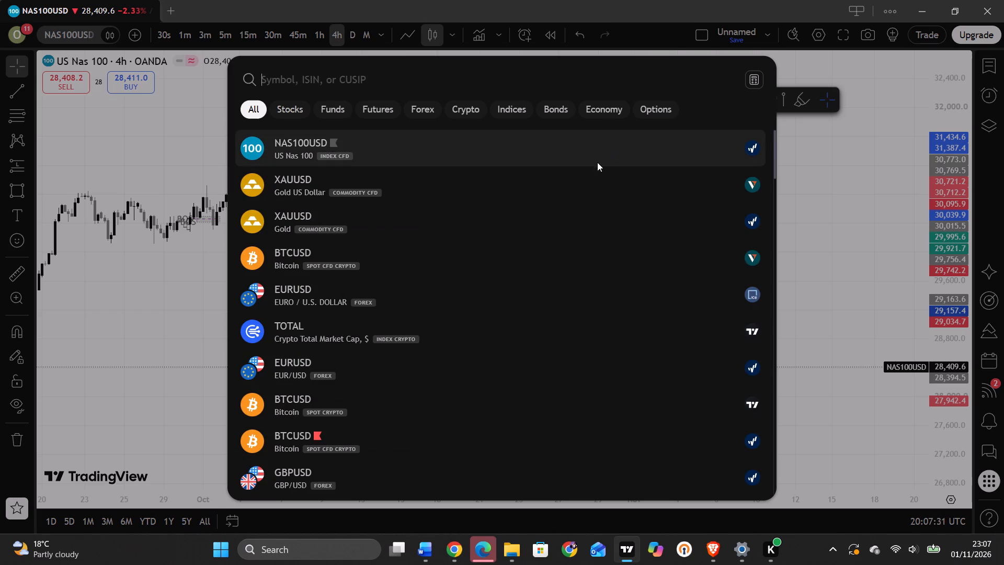
click(586, 183)
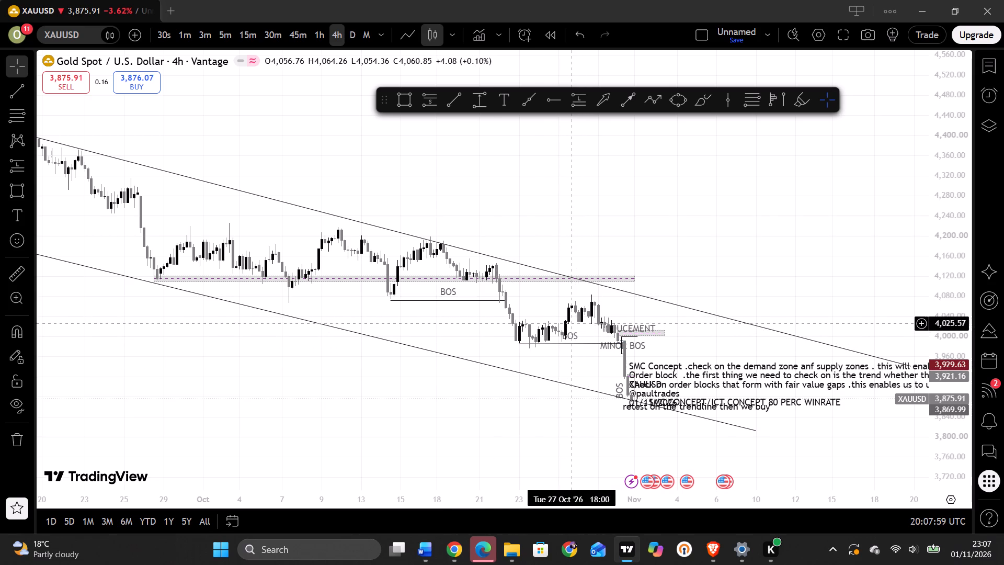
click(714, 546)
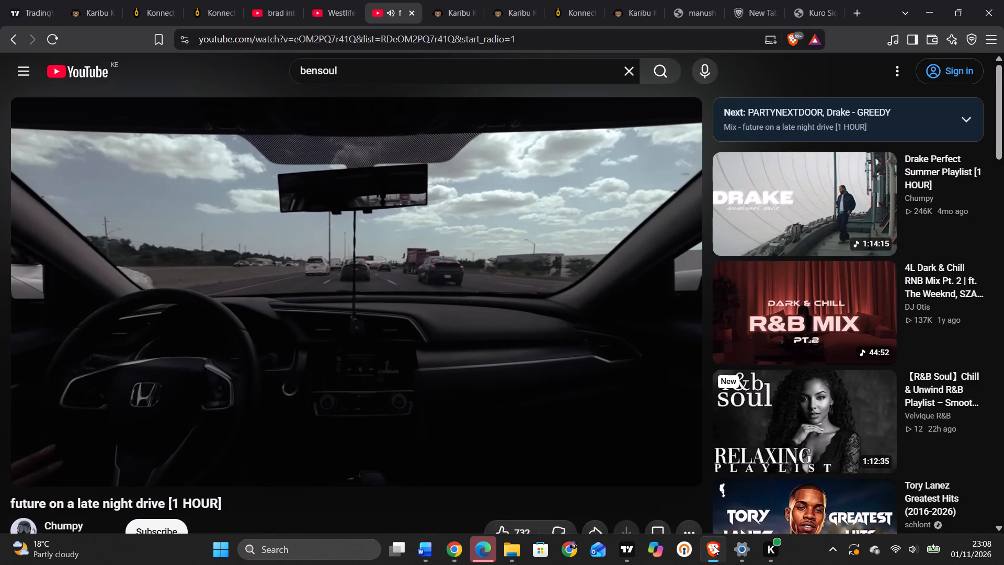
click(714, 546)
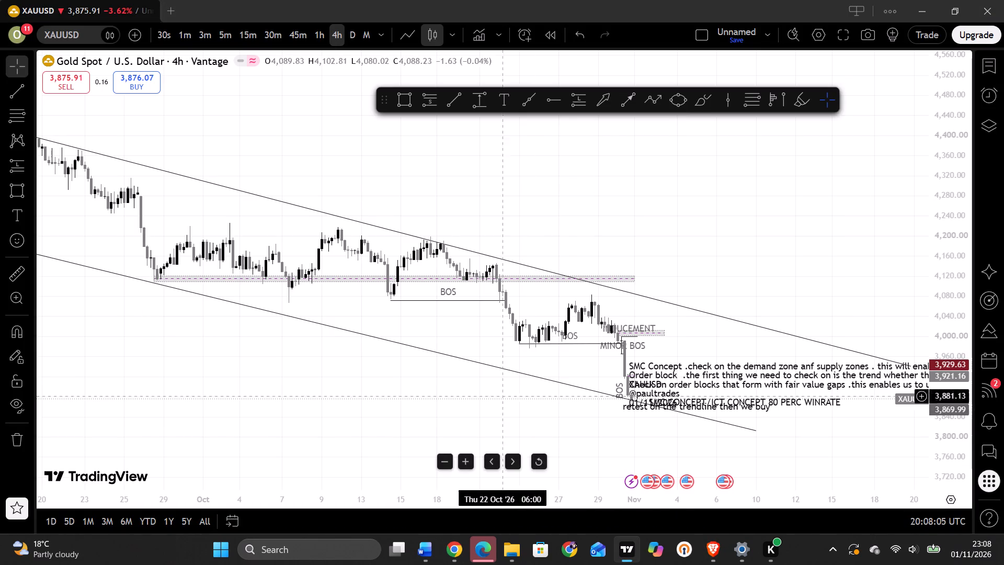
Set the gold chart to the 30-minute timeframe.
click(271, 39)
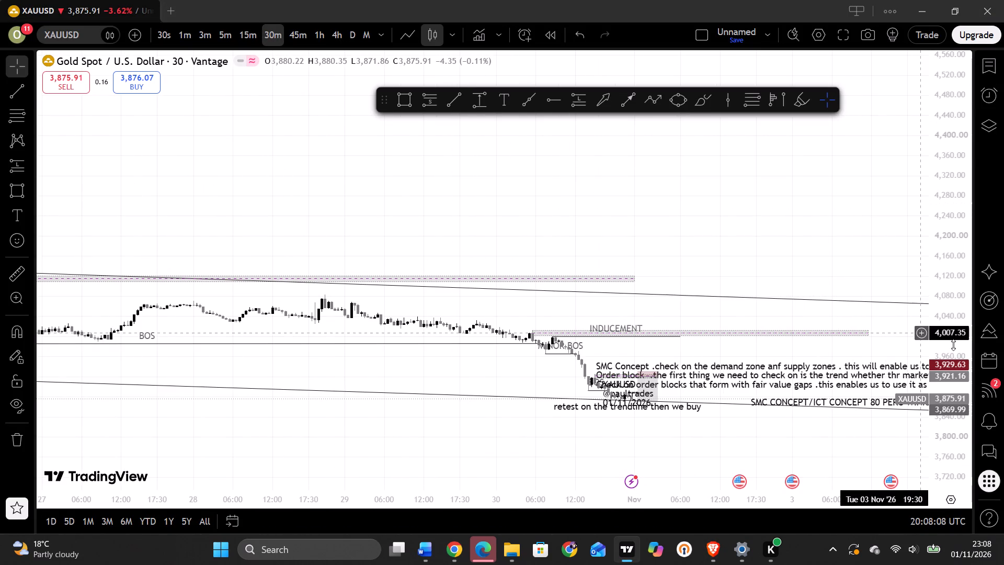
Move the three-line SMC Concept note up between the order block and the supply zone, anchored at about 3,977.55.
drag(959, 347, 933, 99)
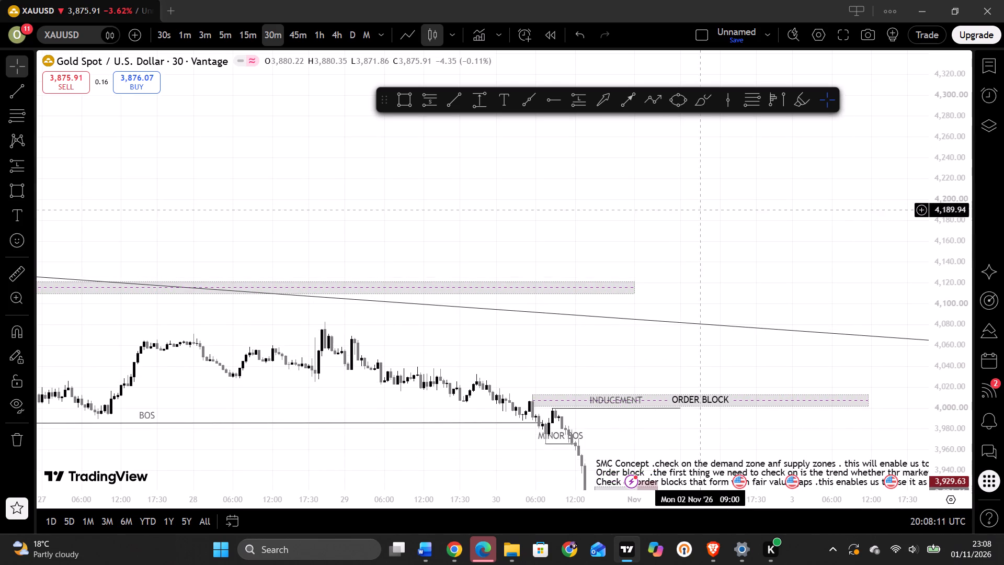
drag(362, 448, 193, 274)
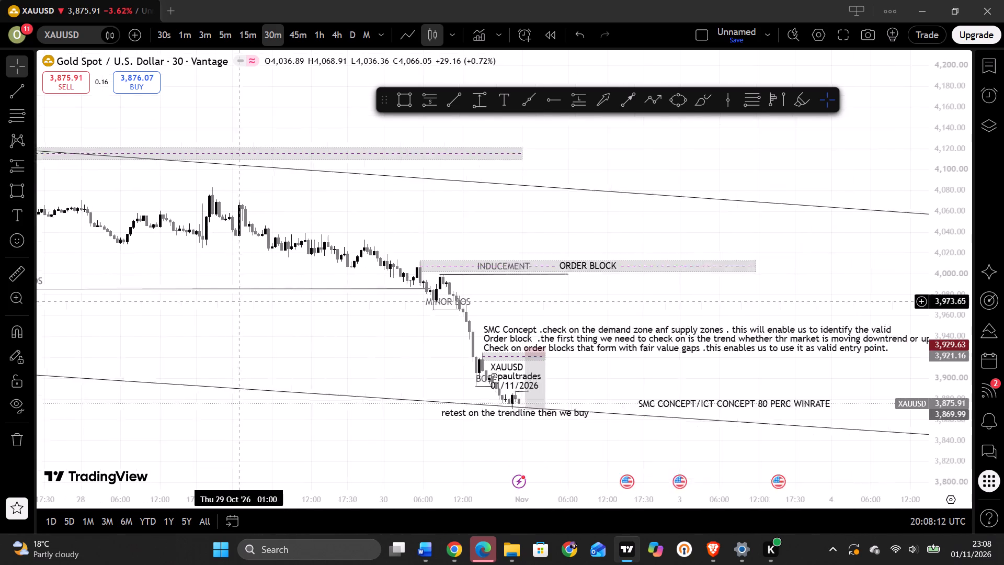
drag(193, 274, 123, 212)
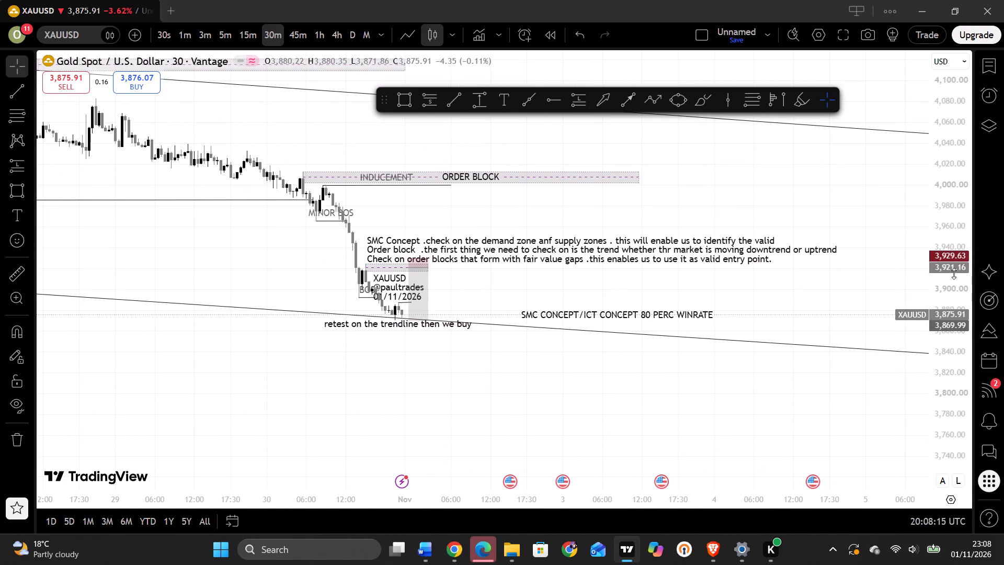
drag(954, 301, 939, 105)
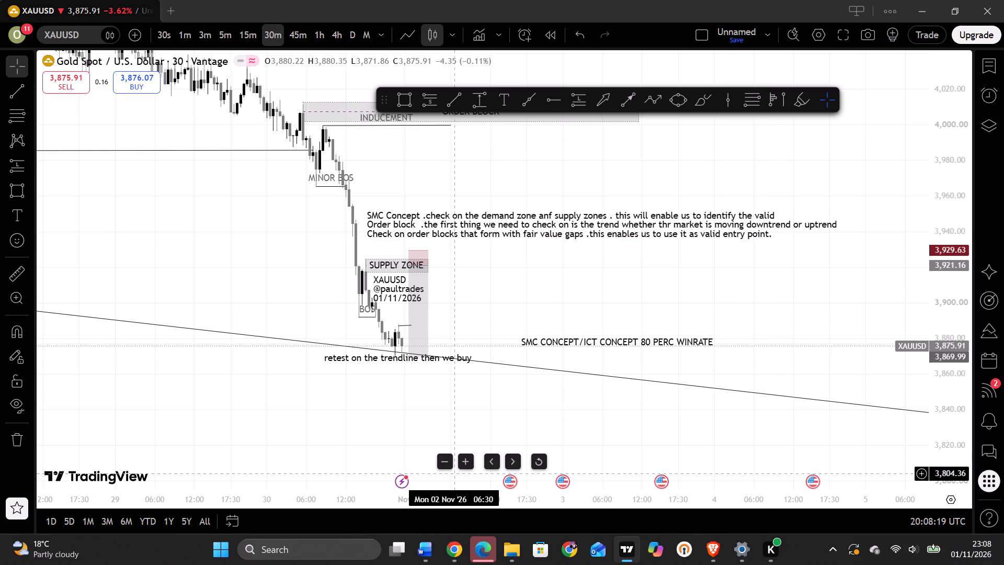
drag(459, 504, 242, 458)
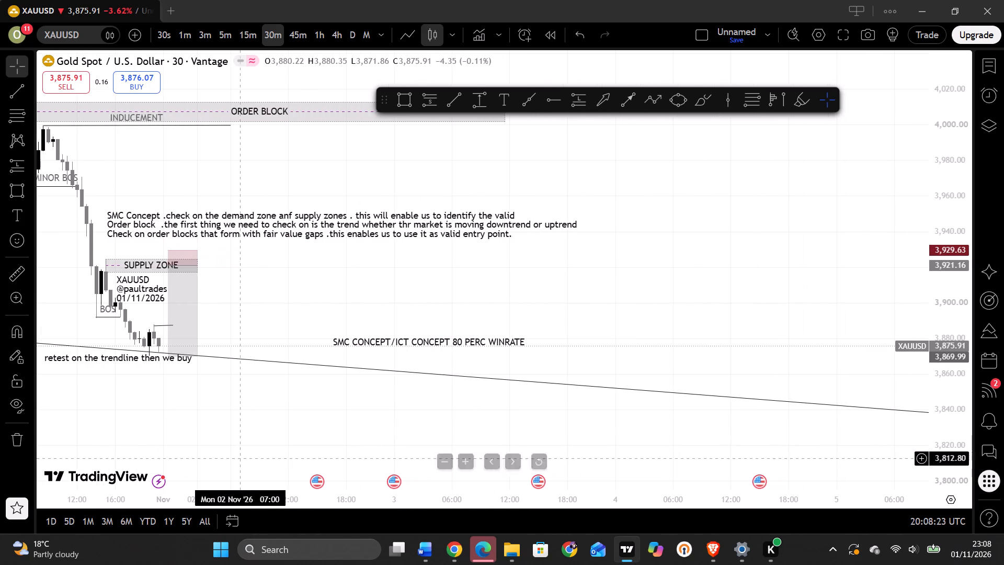
drag(191, 400, 389, 437)
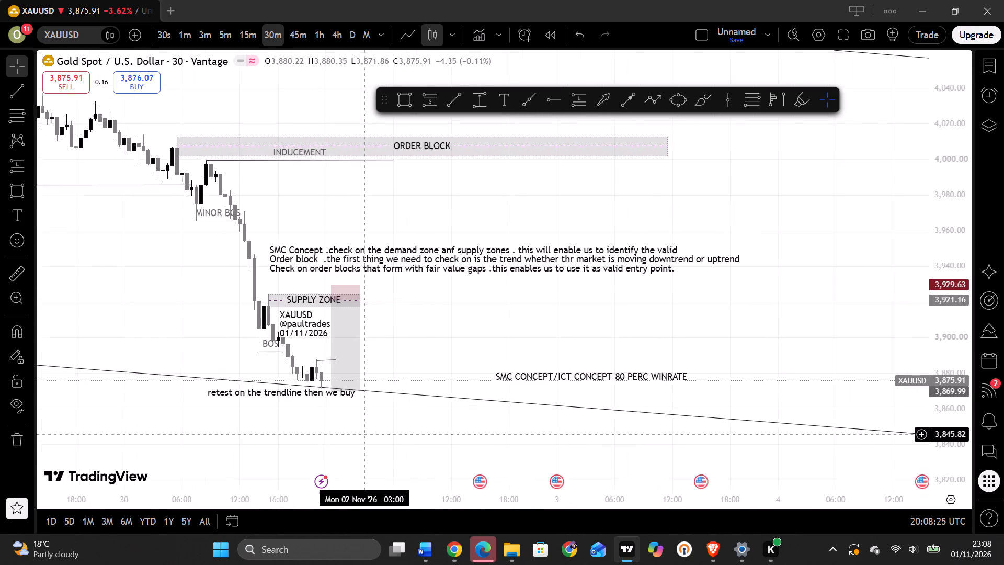
drag(389, 437, 419, 446)
click(542, 268)
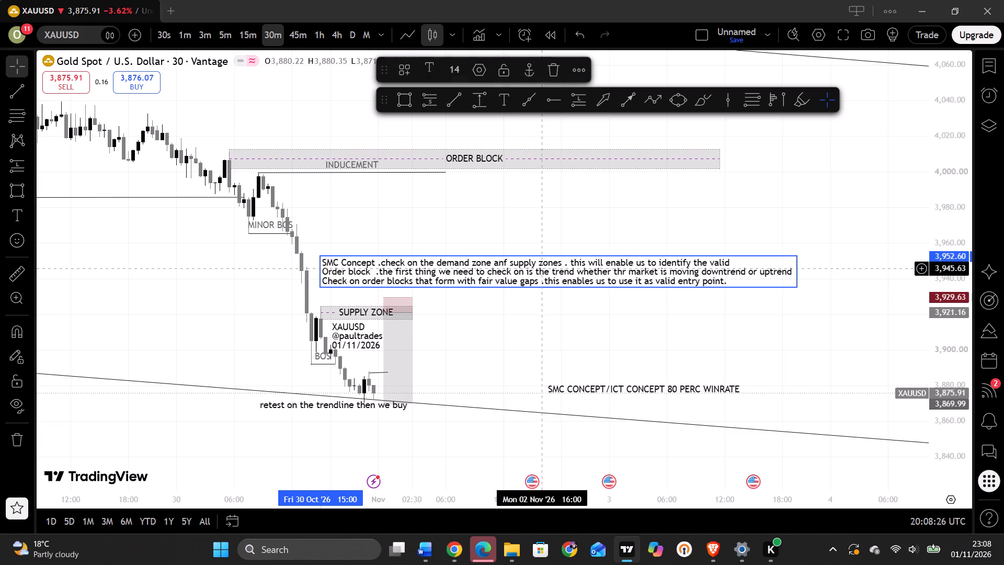
click(497, 231)
drag(504, 275, 484, 238)
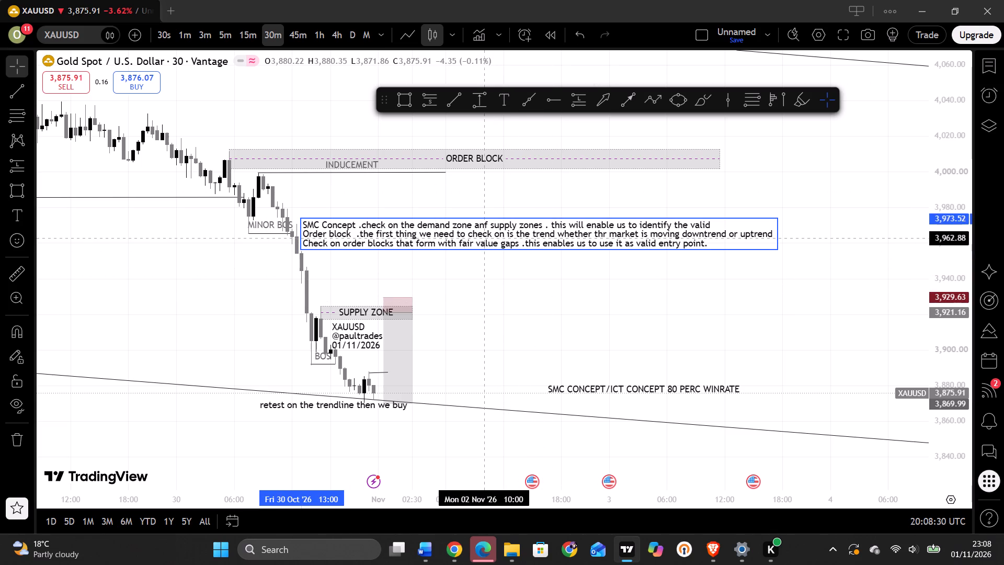
drag(484, 238, 494, 231)
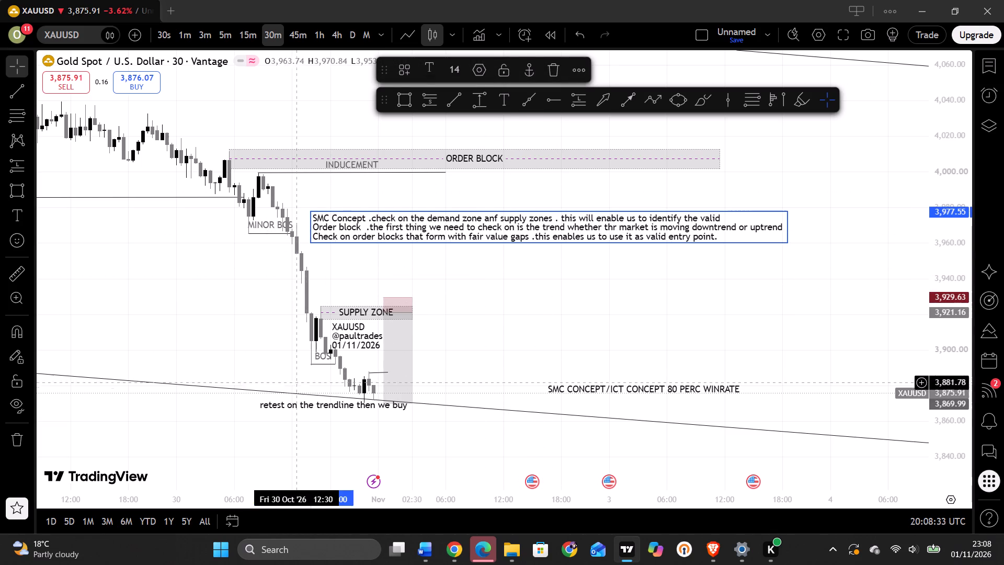
Move the XAUUSD signature and date label off the candles into the empty area after the supply zone, above the 80 PERC WINRATE note.
drag(349, 336, 473, 348)
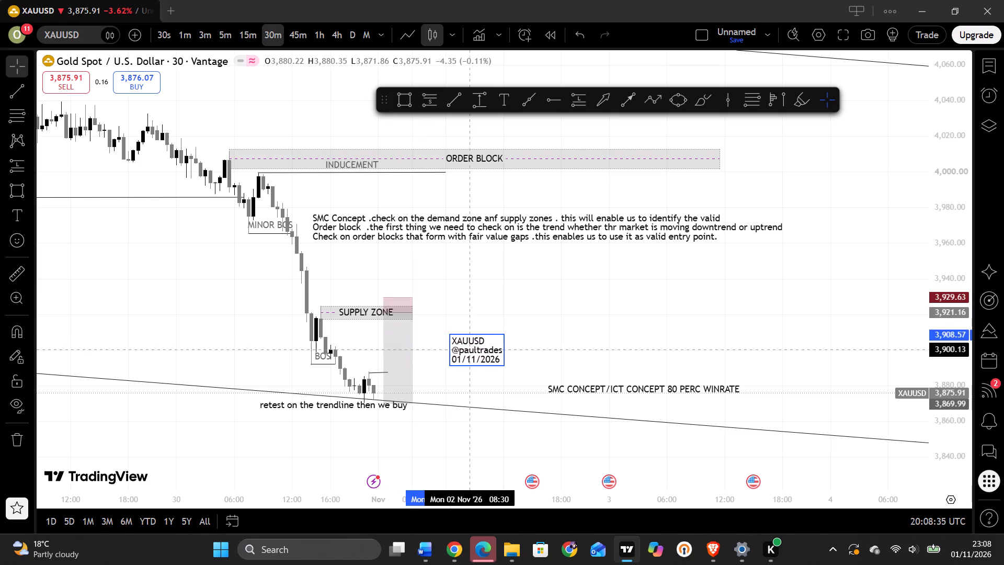
drag(473, 348, 508, 334)
click(493, 387)
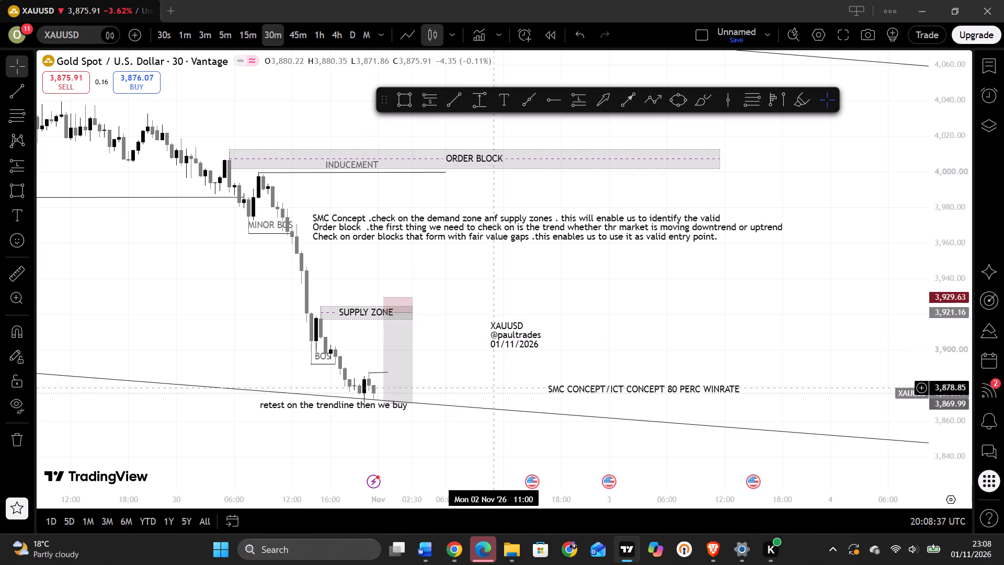
Move the "retest on the trendline then we buy" note back to Fri 30 Oct '26 00:30 at about 3,872.96, before the latest candles.
drag(339, 404, 264, 402)
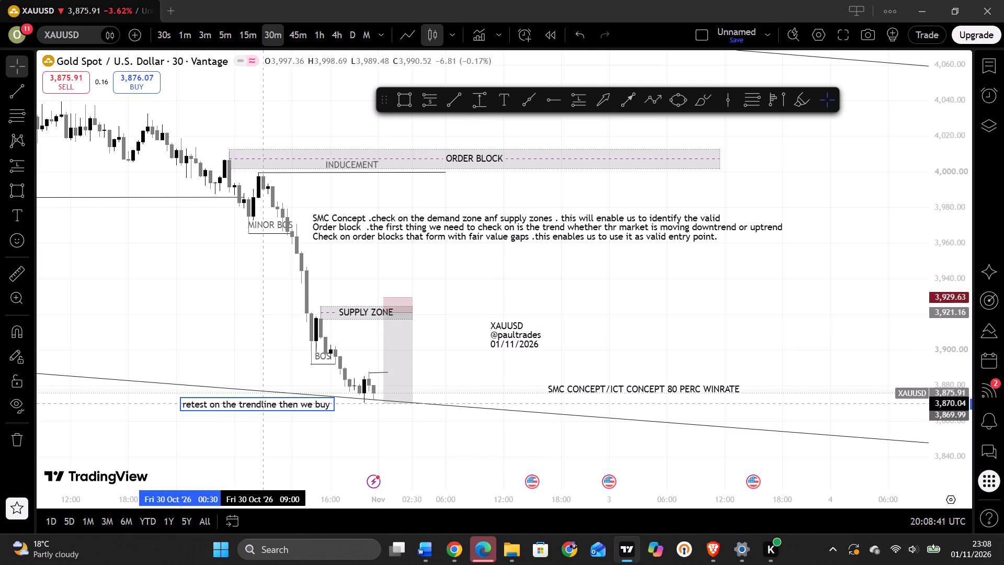
drag(264, 402, 260, 405)
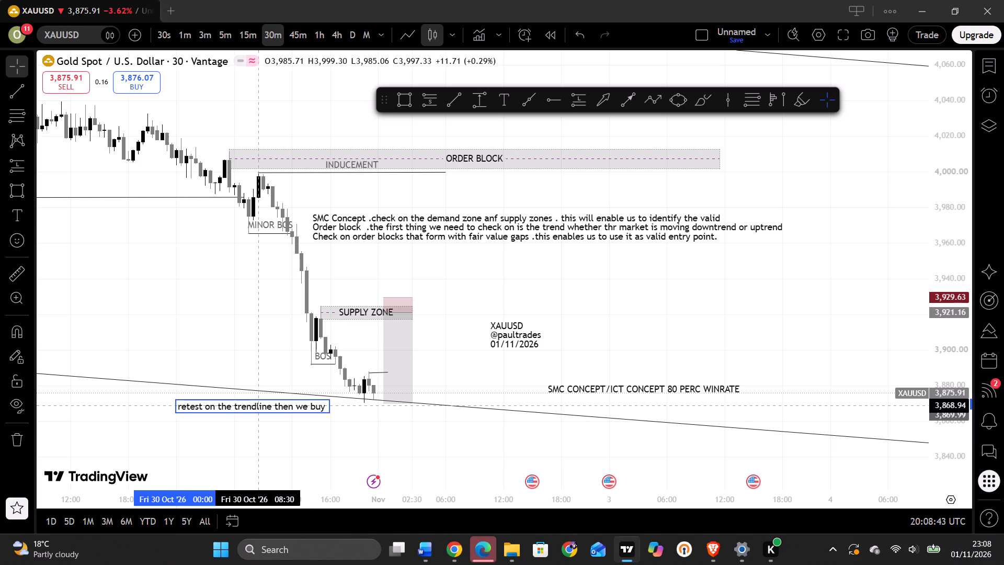
drag(260, 405, 261, 403)
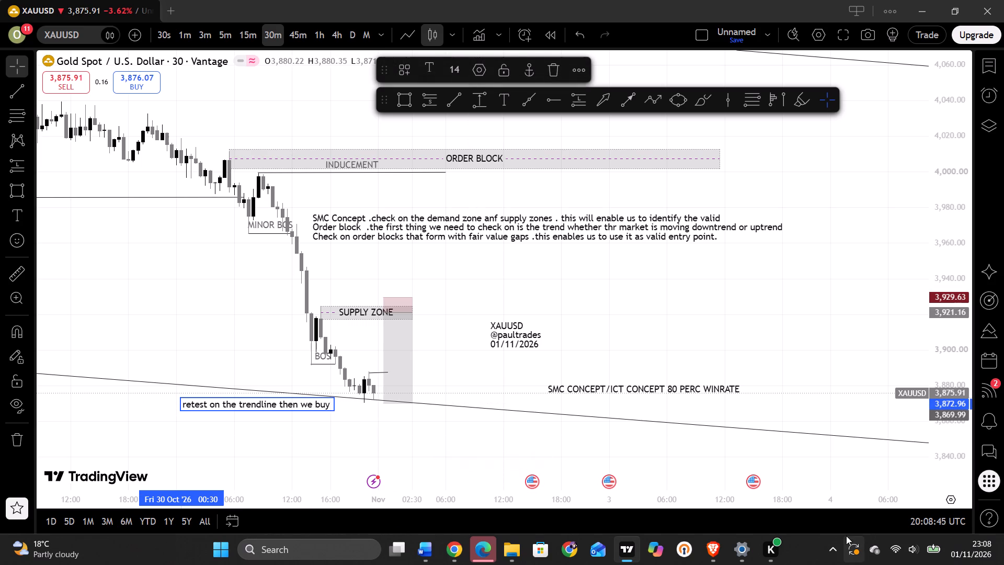
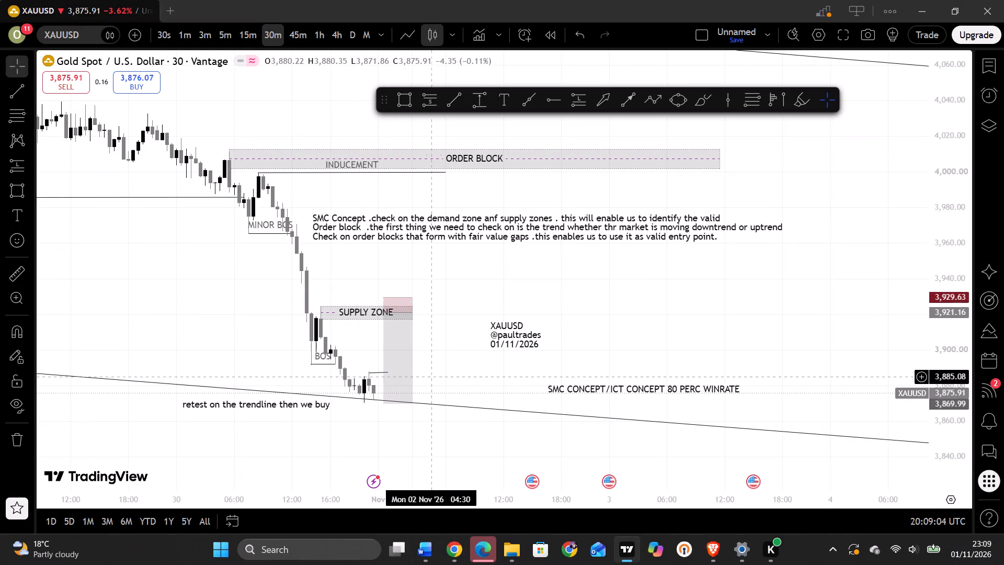
Extend the short line starting at the latest candles to Mon 02 Nov '26 06:00, keeping it nearly horizontal at about 3,887.
drag(389, 371, 387, 374)
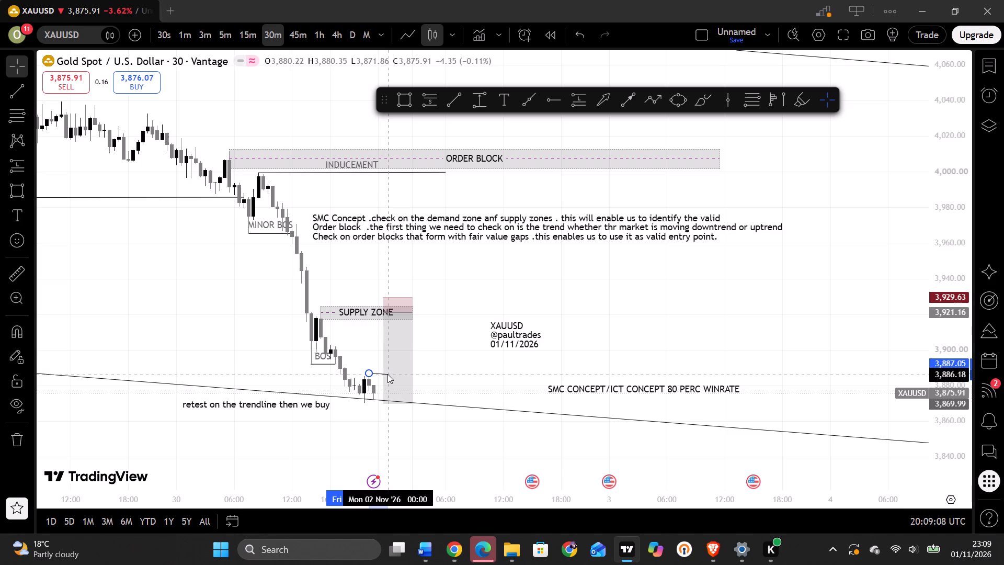
drag(387, 374, 432, 370)
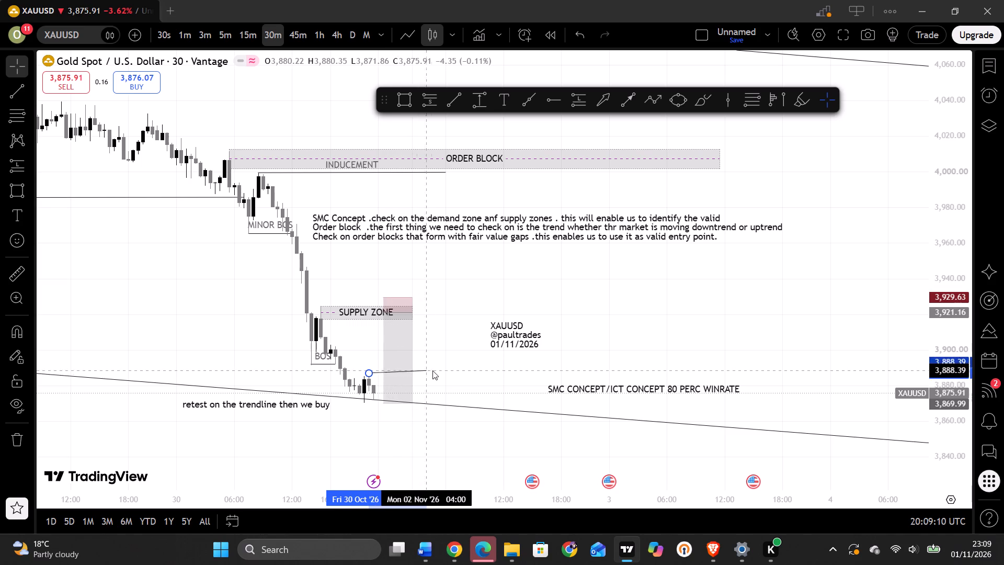
drag(432, 370, 452, 374)
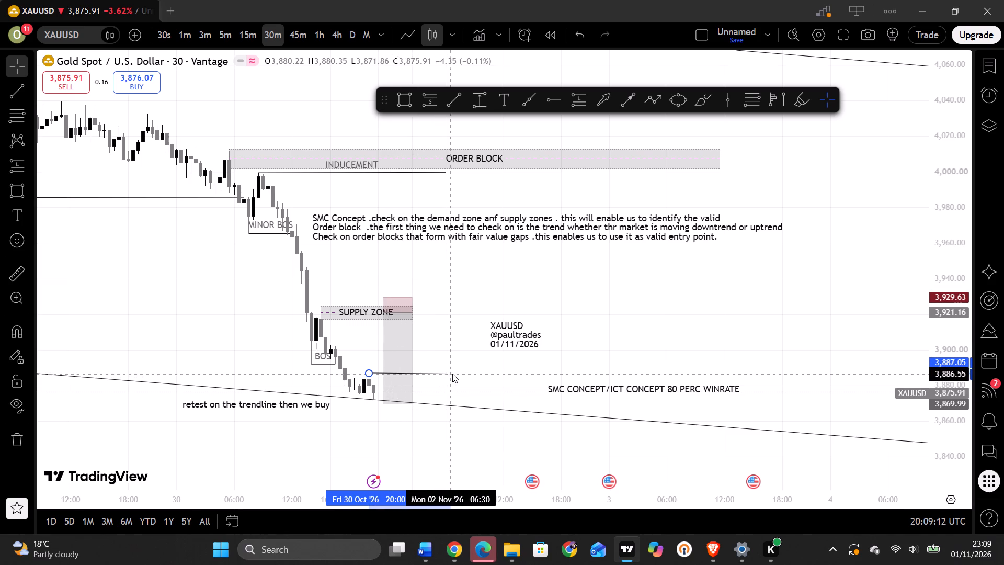
drag(452, 374, 452, 371)
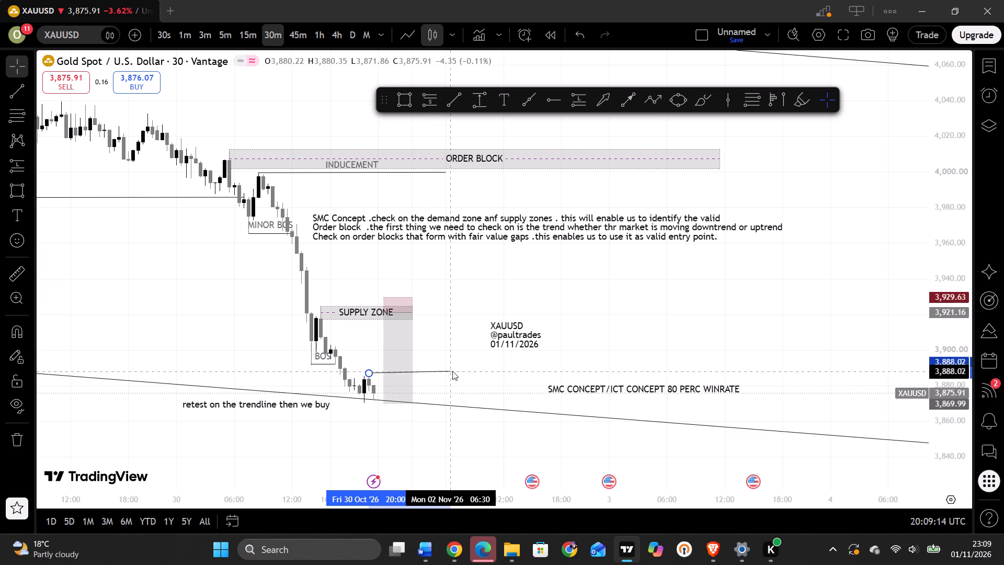
drag(452, 371, 453, 372)
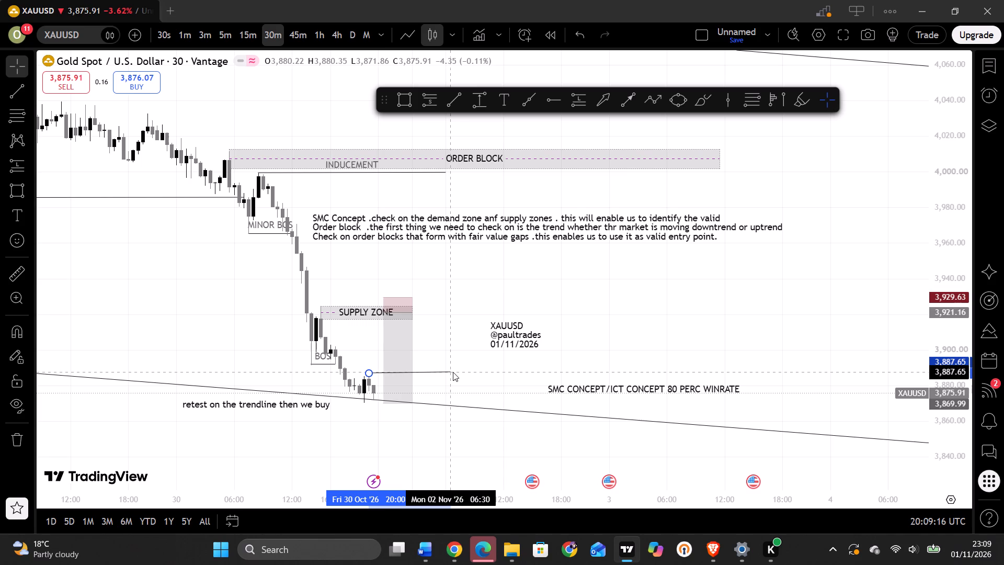
drag(453, 372, 453, 374)
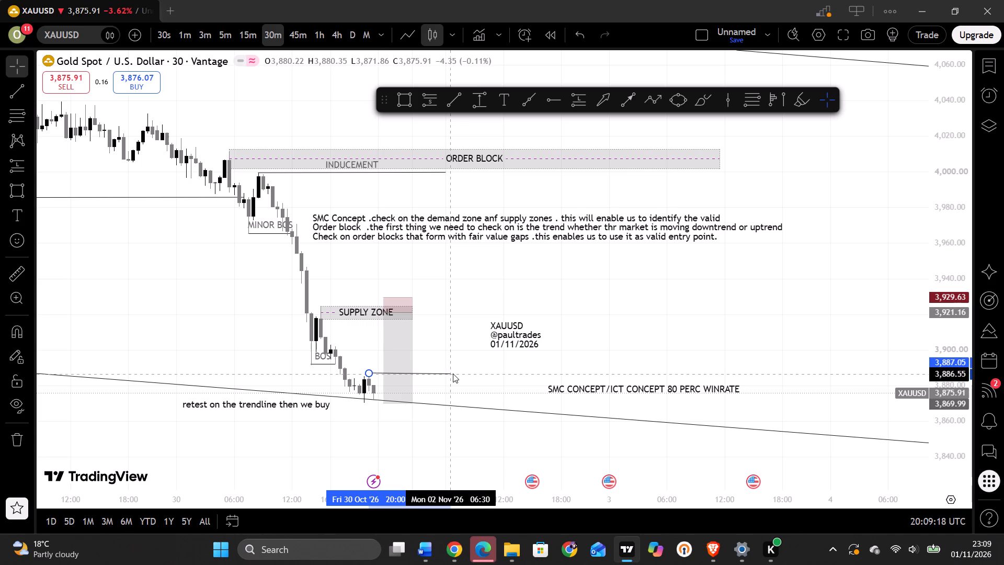
drag(453, 374, 453, 373)
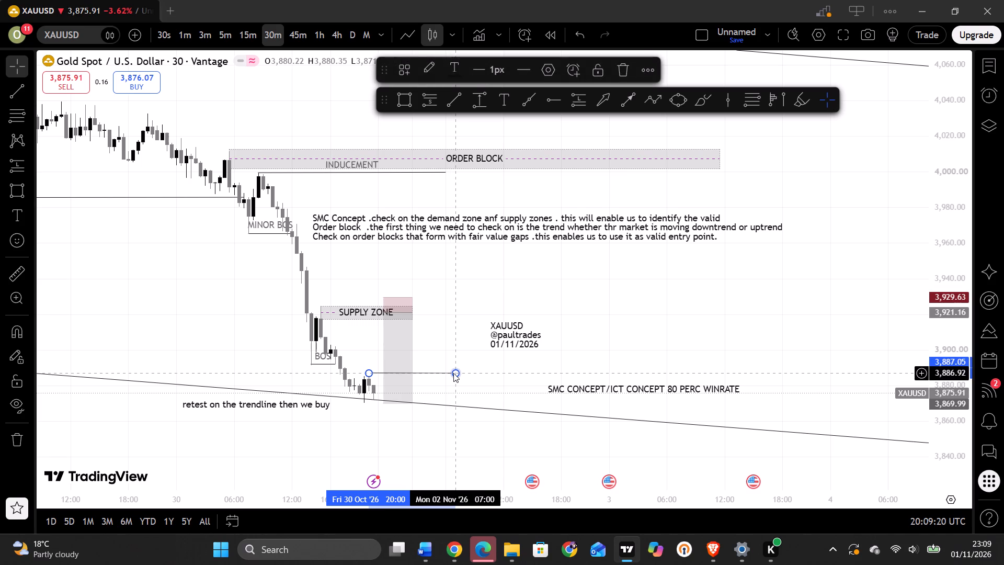
click(455, 330)
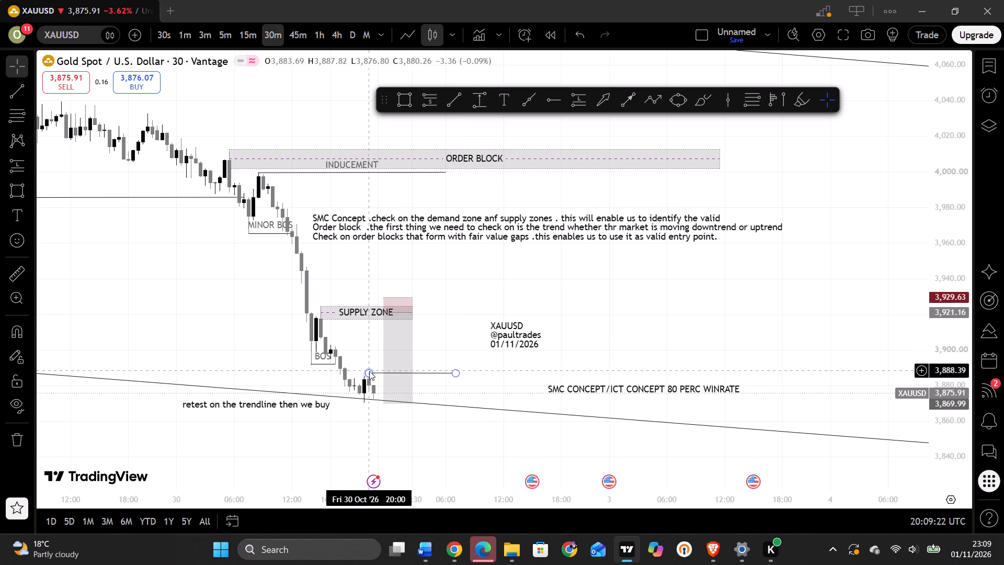
click(369, 371)
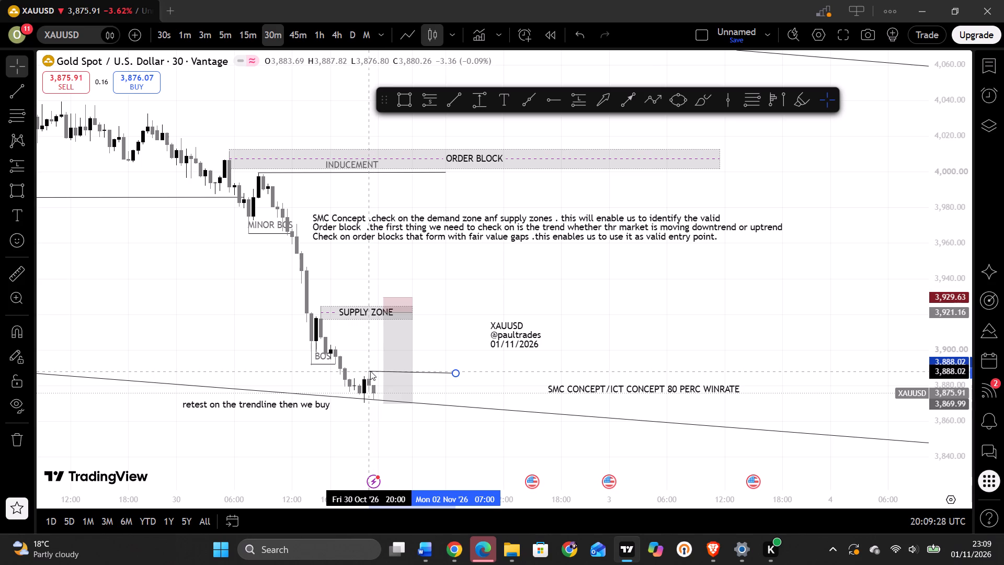
click(352, 358)
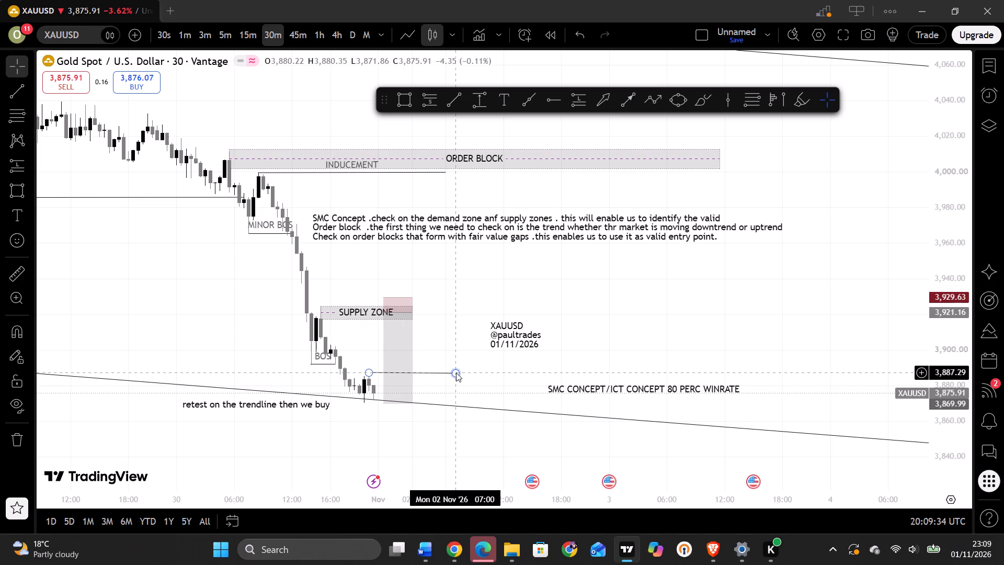
drag(456, 372, 448, 371)
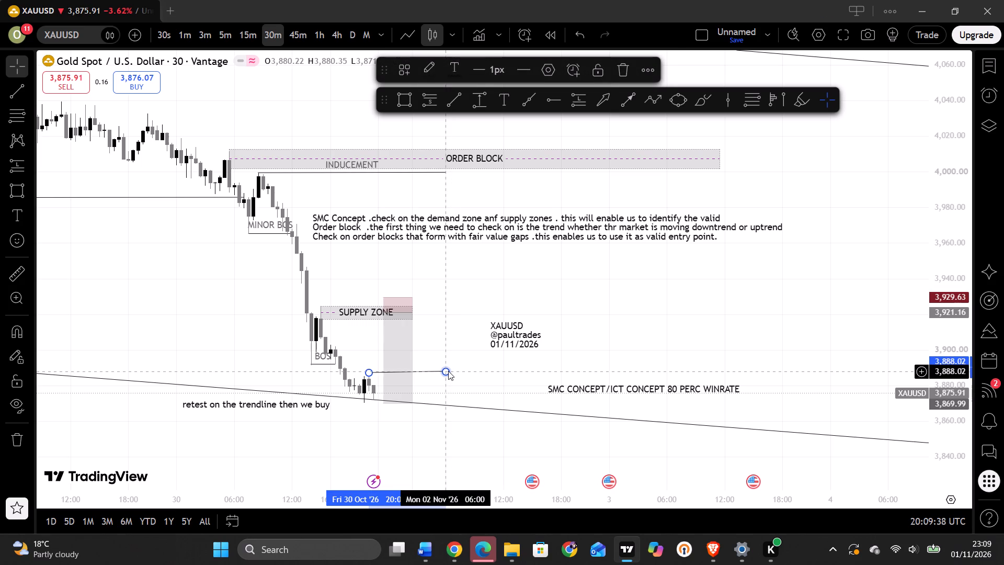
click(448, 371)
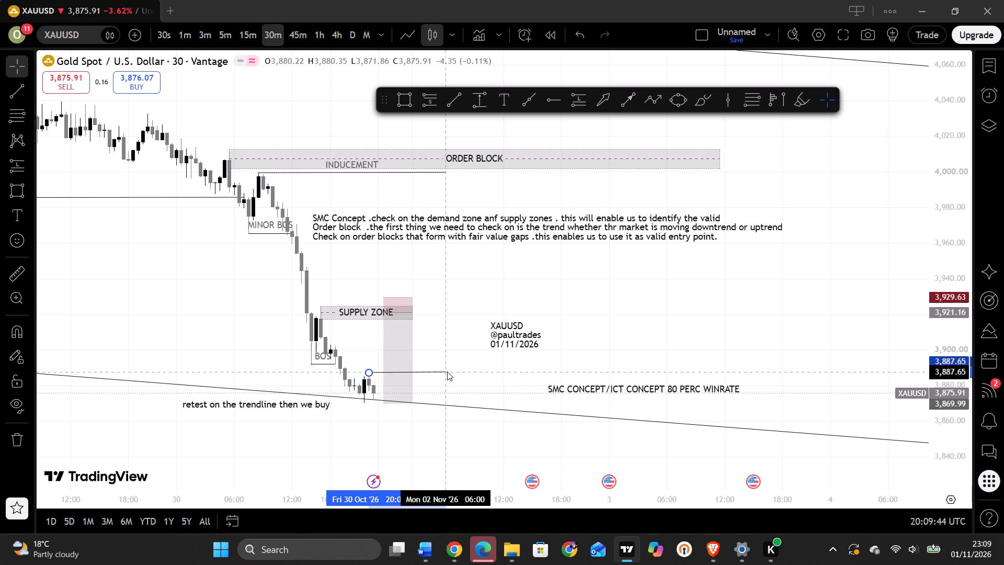
click(516, 380)
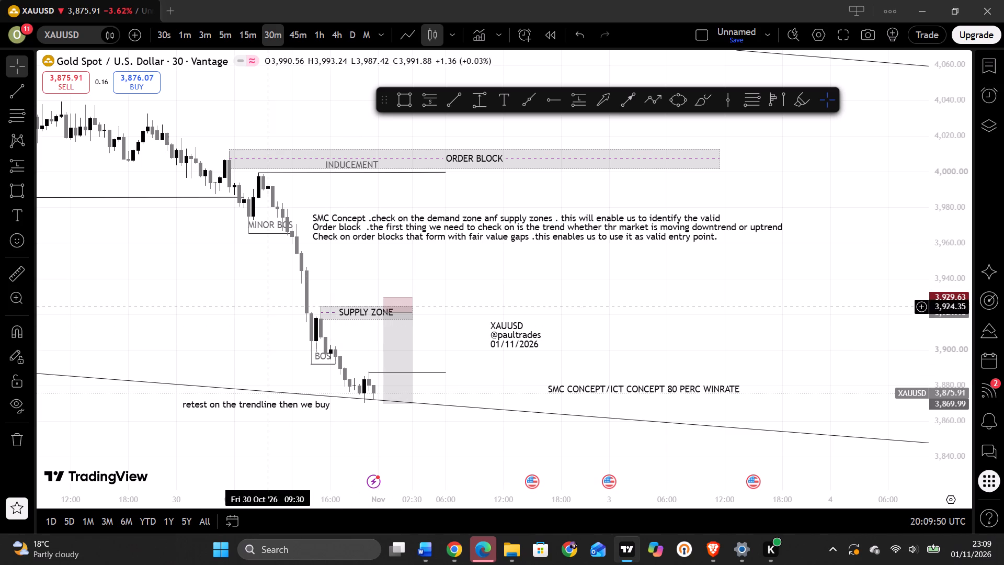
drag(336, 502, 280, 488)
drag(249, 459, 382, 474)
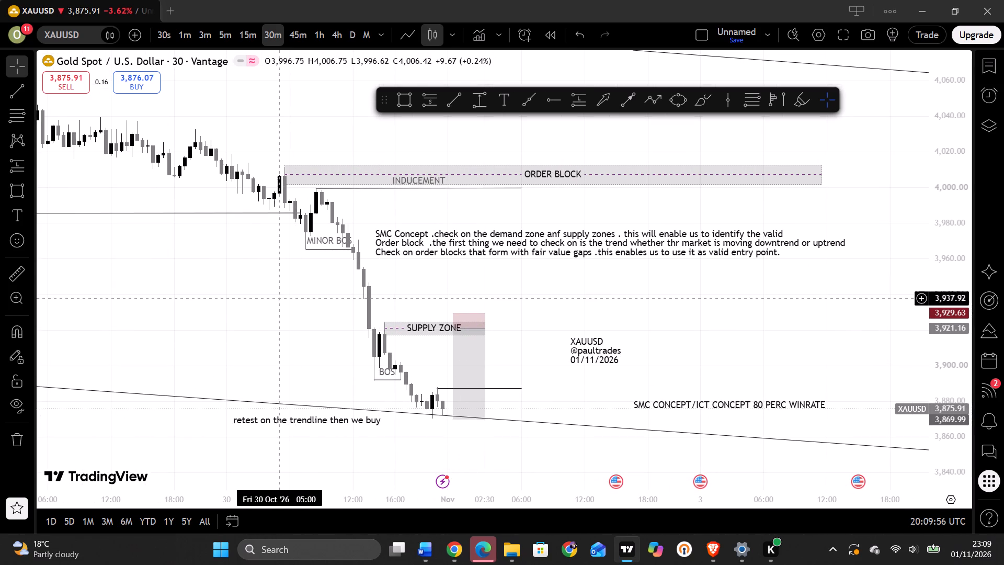
Switch to Document2 in Word and add the line "The government has a huge role its citizens" below "The size of public sector", followed by a blank paragraph.
click(423, 547)
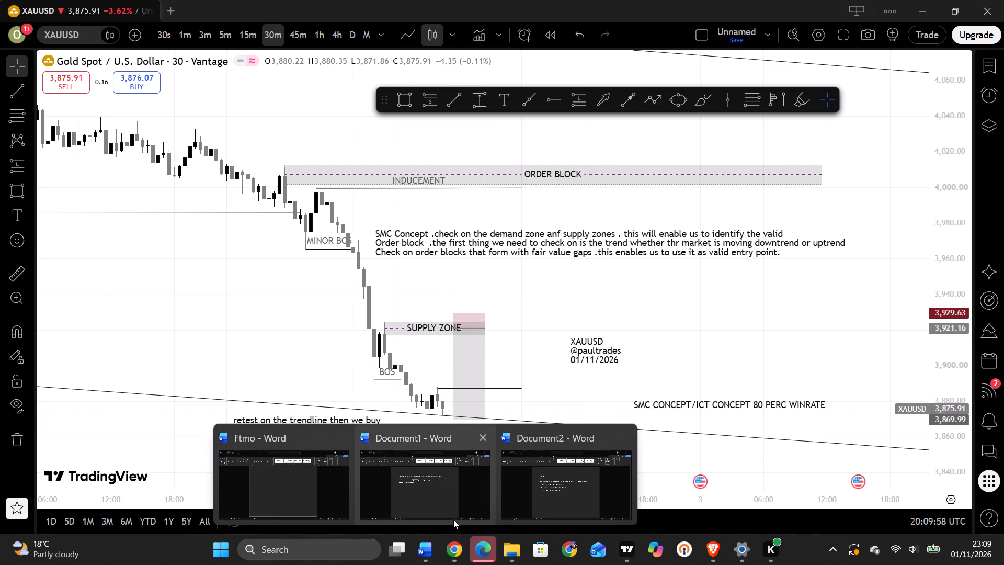
click(541, 473)
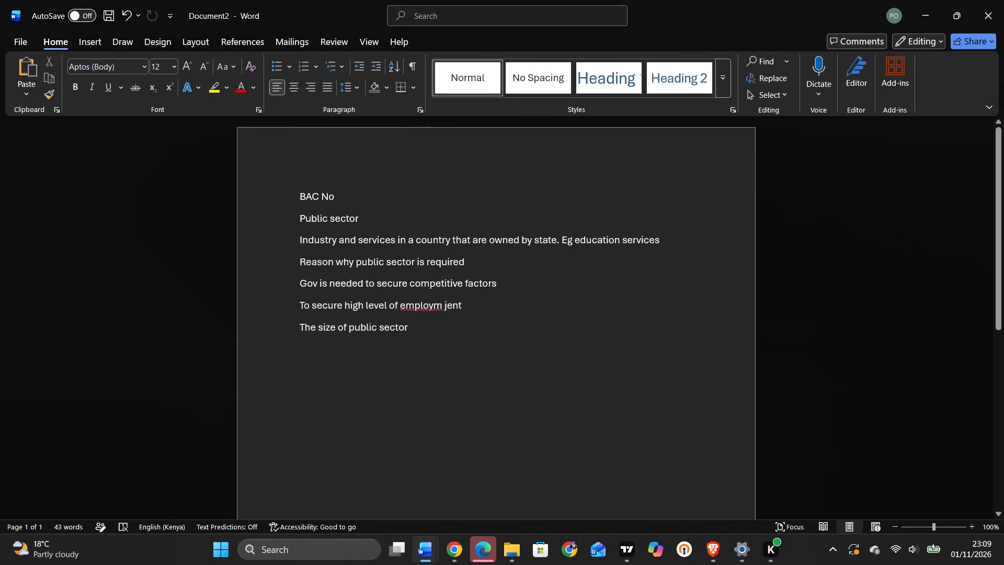
click(420, 323)
click(420, 323)
key(space)
key(Return)
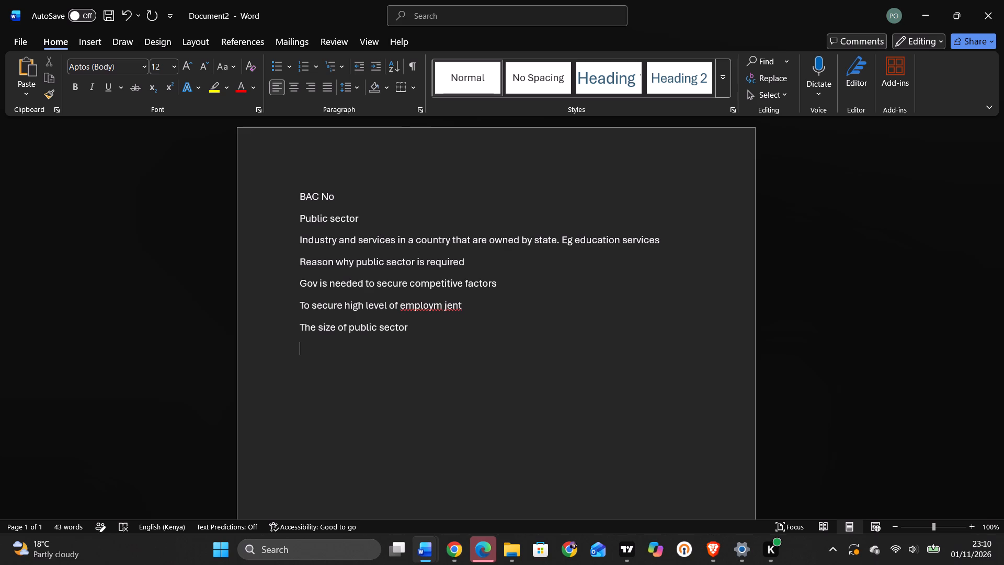
key(t)
text(he goverment has a huge role on)
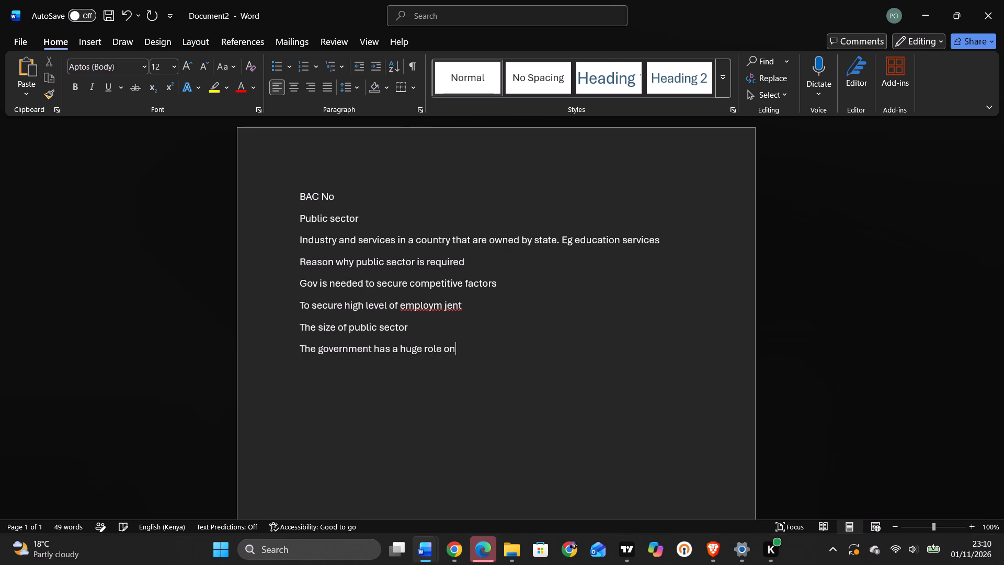
key(BackSpace)
key(BackSpace)
text(its cit)
text(ize)
text(ns)
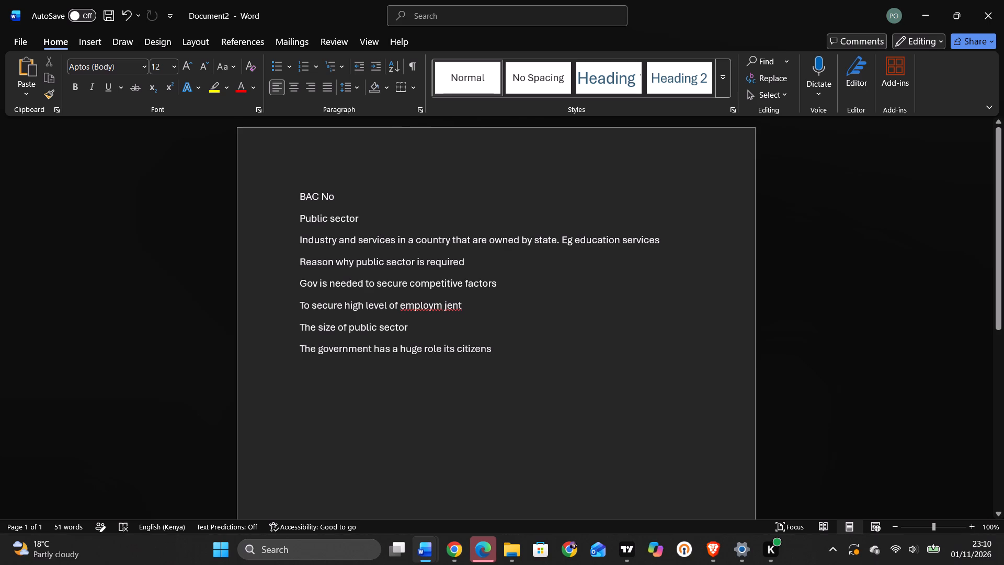
key(Return)
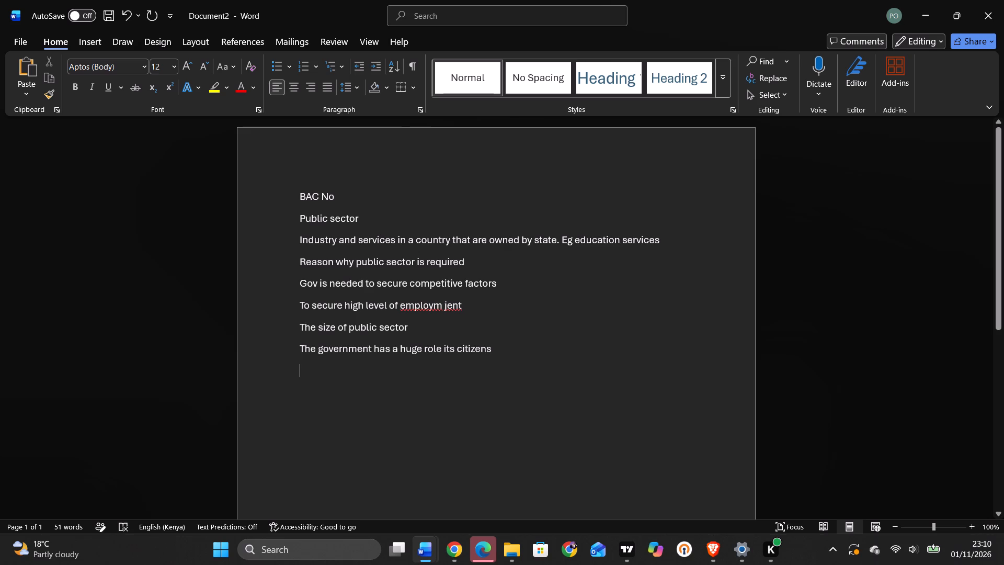
click(502, 347)
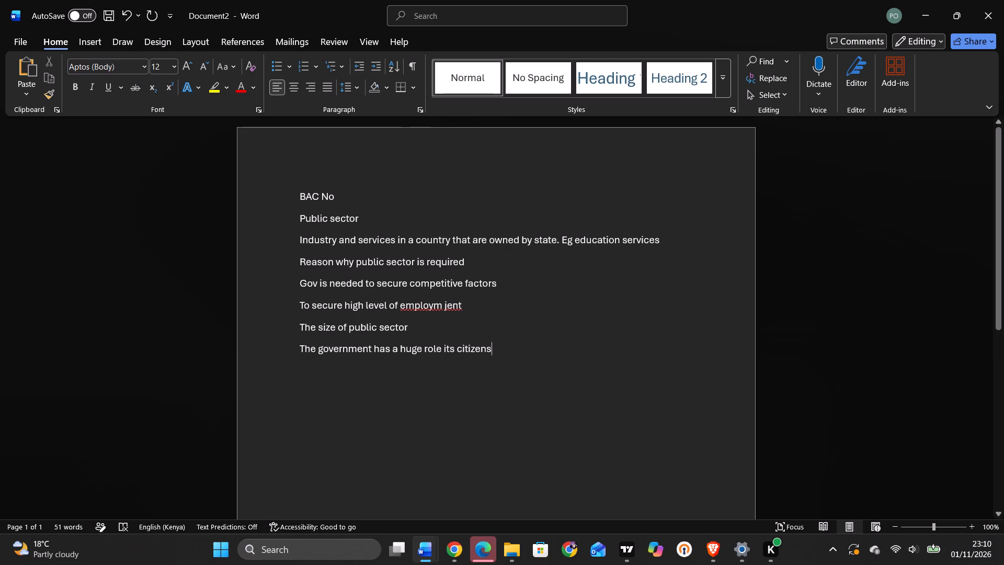
Switch back to the XAUUSD chart in TradingView.
click(624, 548)
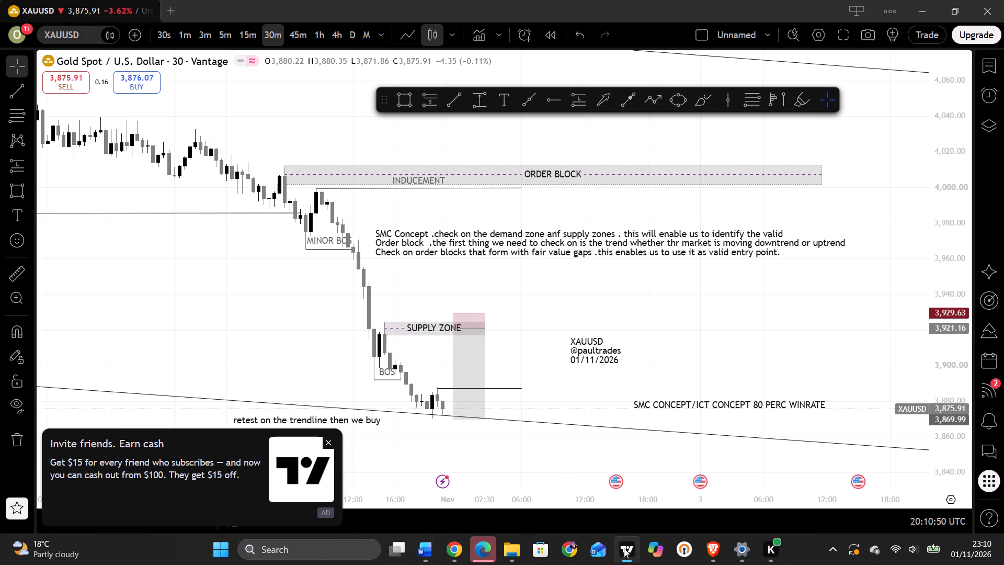
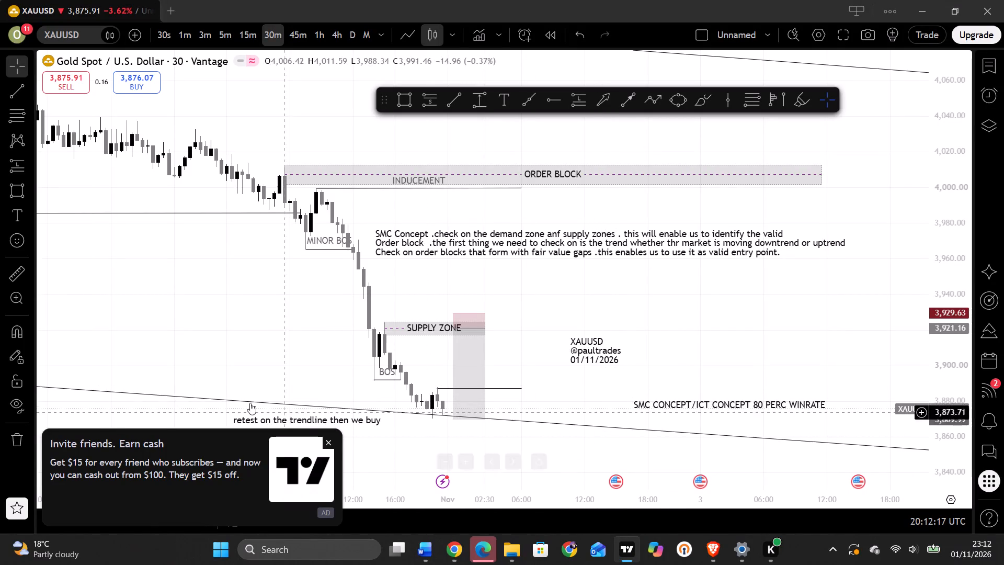
Dismiss the "Invite friends. Earn cash" advertisement covering the XAUUSD chart.
drag(336, 450, 326, 441)
click(326, 441)
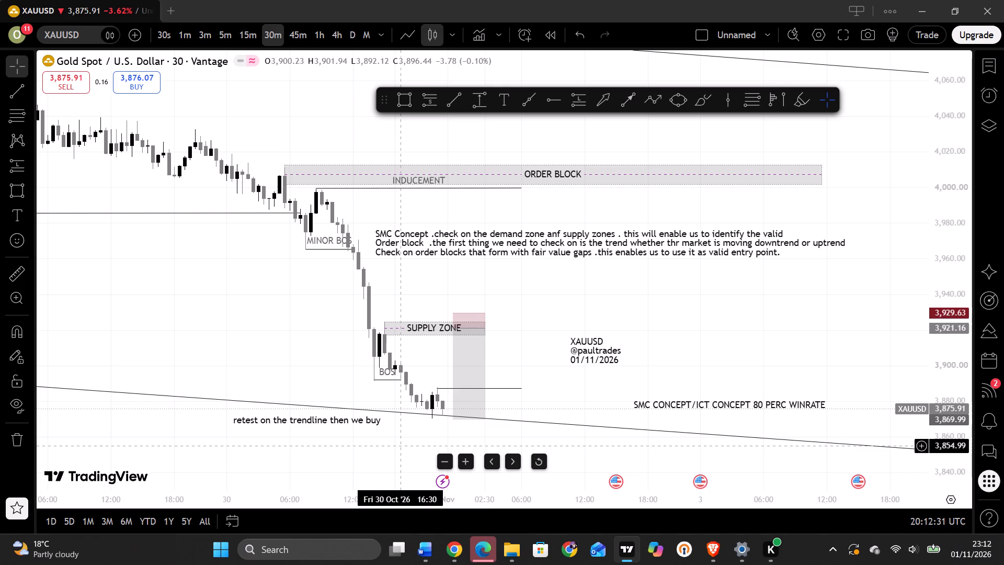
click(403, 446)
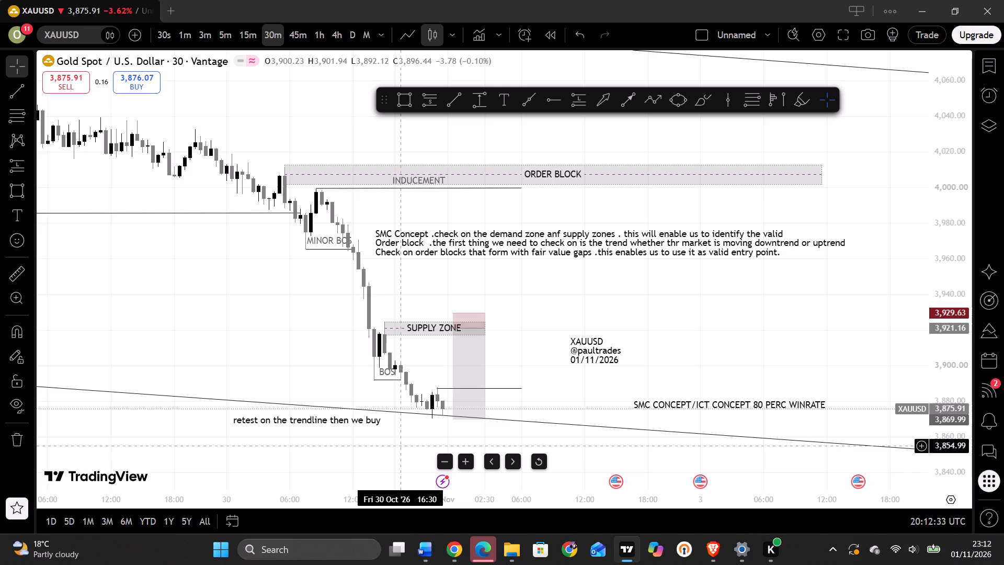
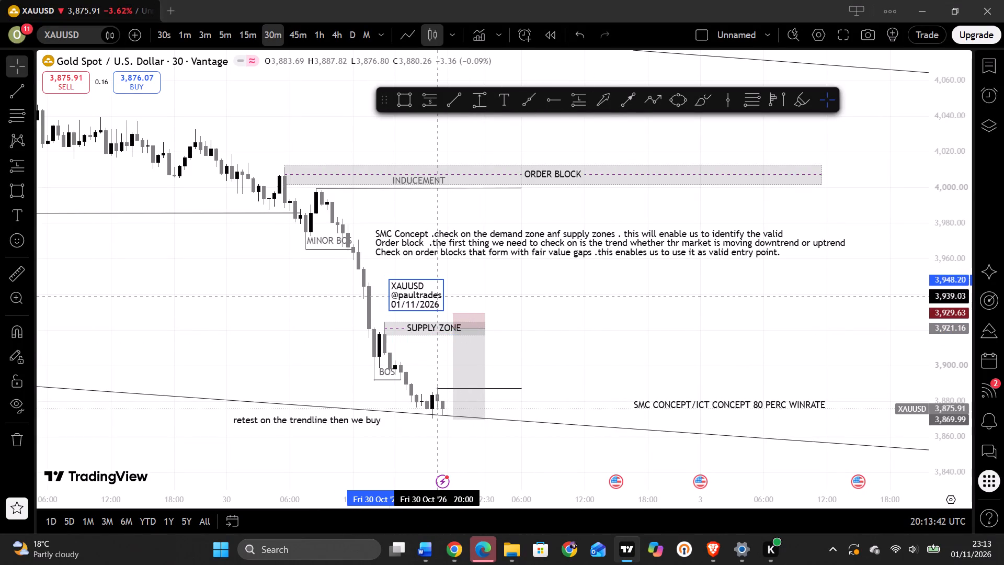
Delete the three-line "SMC Concept" text note about demand and supply zones below the order block.
click(546, 300)
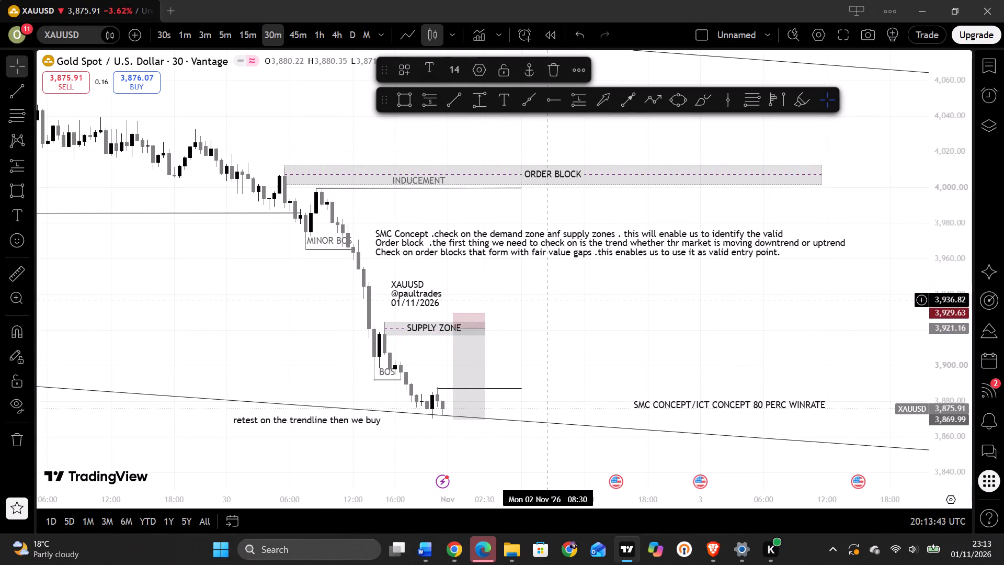
click(561, 231)
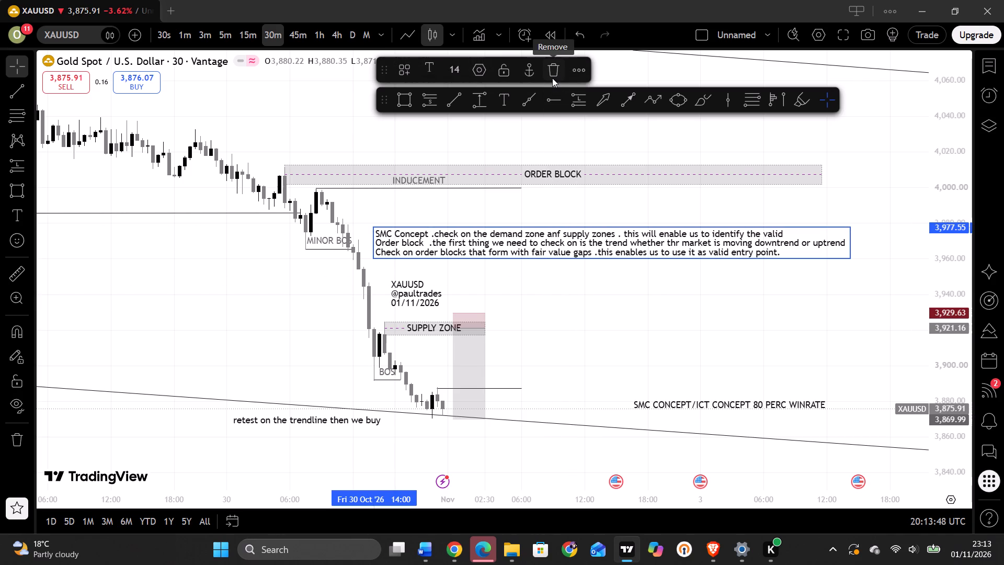
click(552, 73)
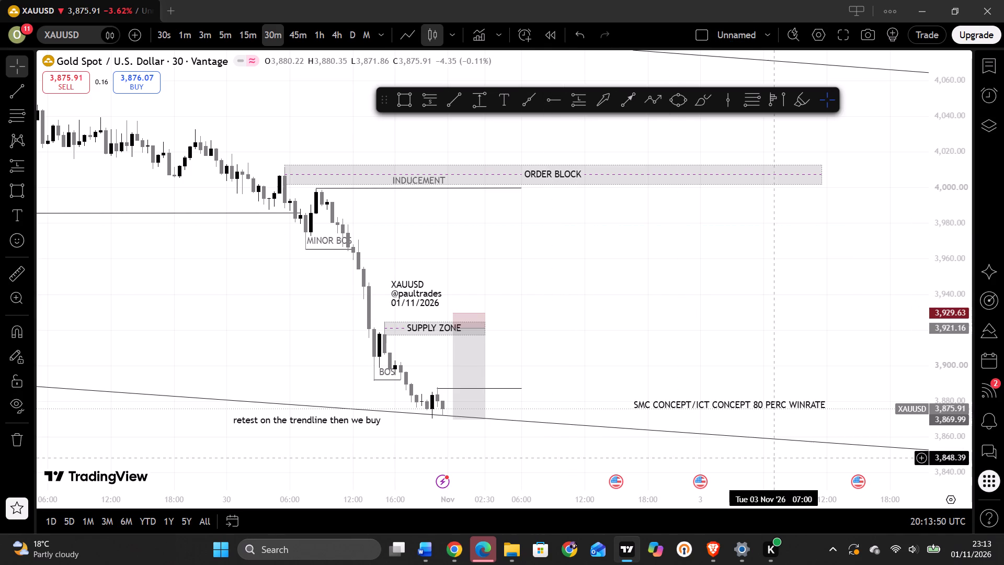